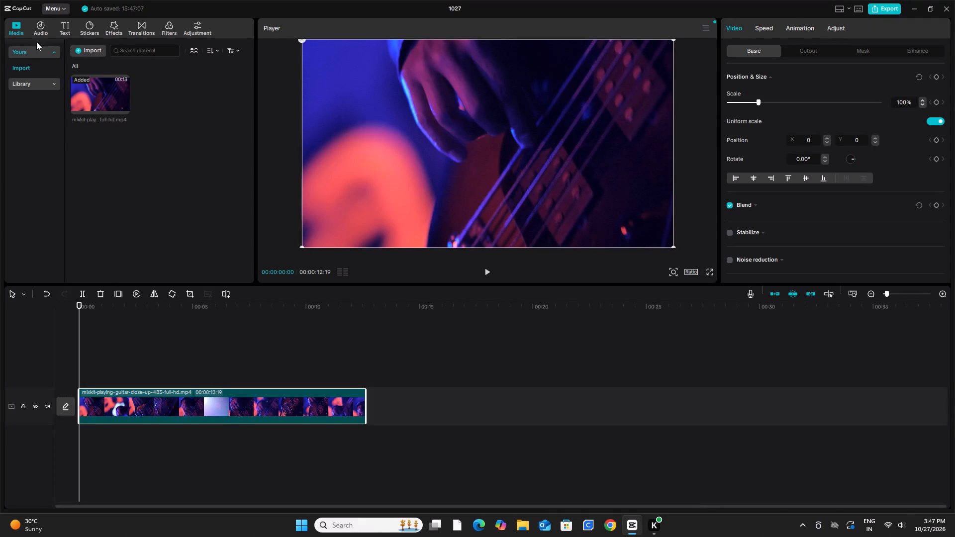
Import the video 100874-video-1080 from the msr folder into the project media.
{"action": "left_click", "coordinate": [61, 8]}
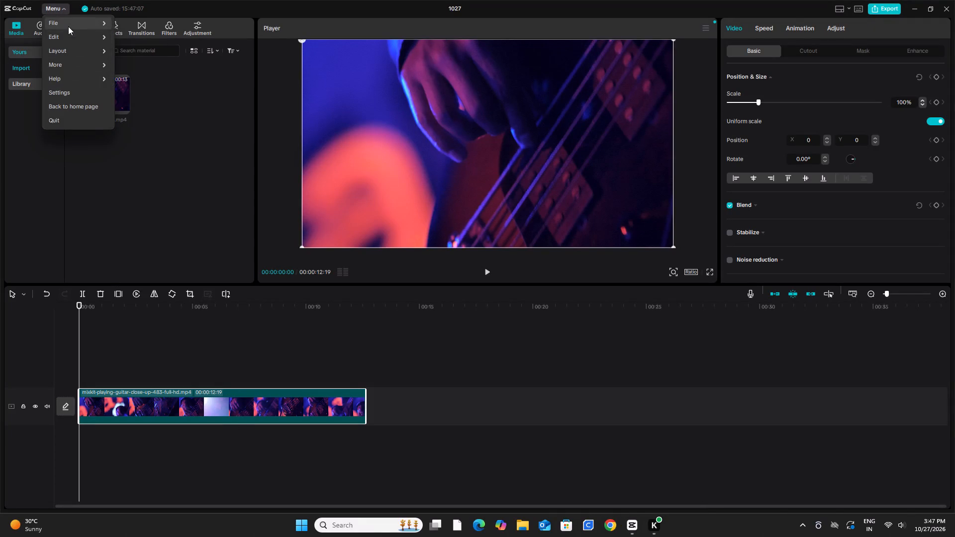
{"action": "left_click", "coordinate": [68, 26]}
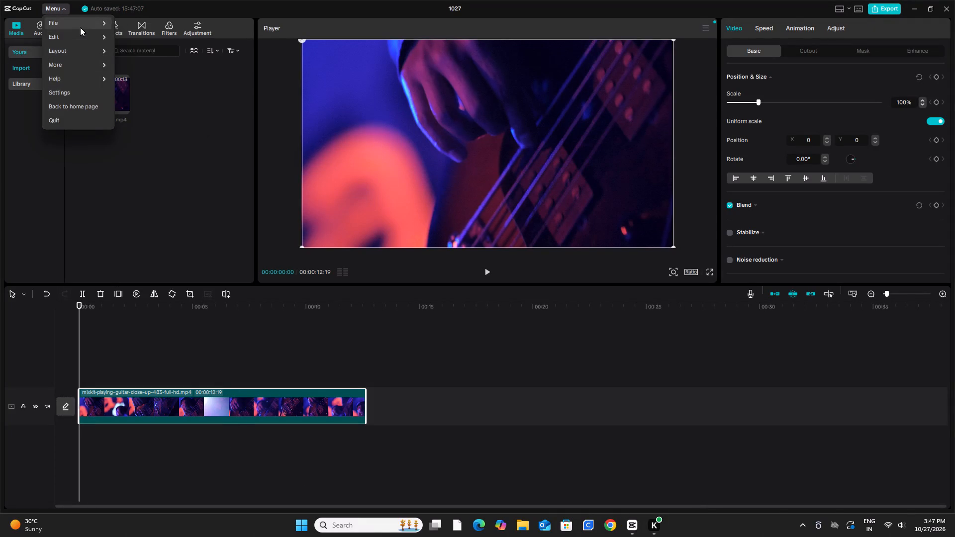
{"action": "left_click", "coordinate": [81, 21]}
{"action": "left_click", "coordinate": [147, 36]}
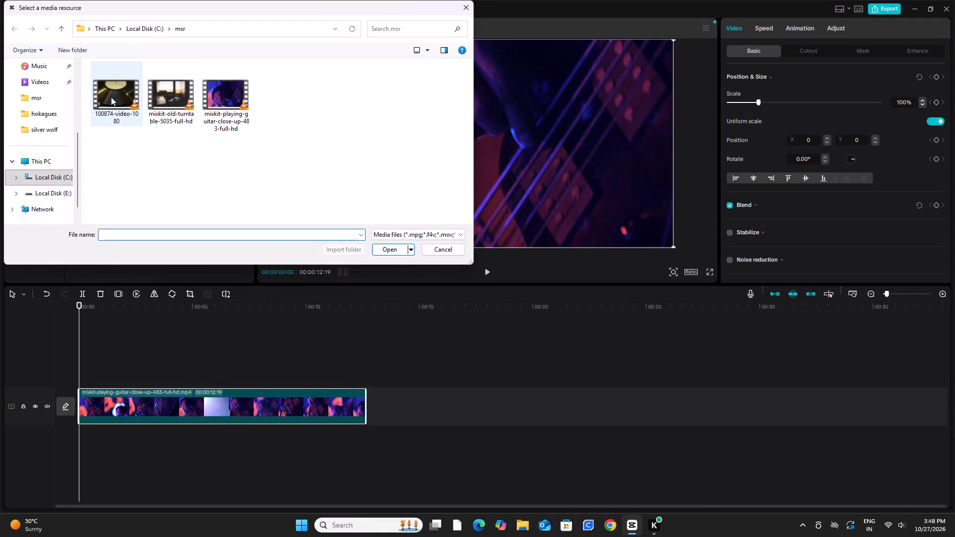
{"action": "left_click", "coordinate": [114, 95]}
{"action": "left_click", "coordinate": [389, 248]}
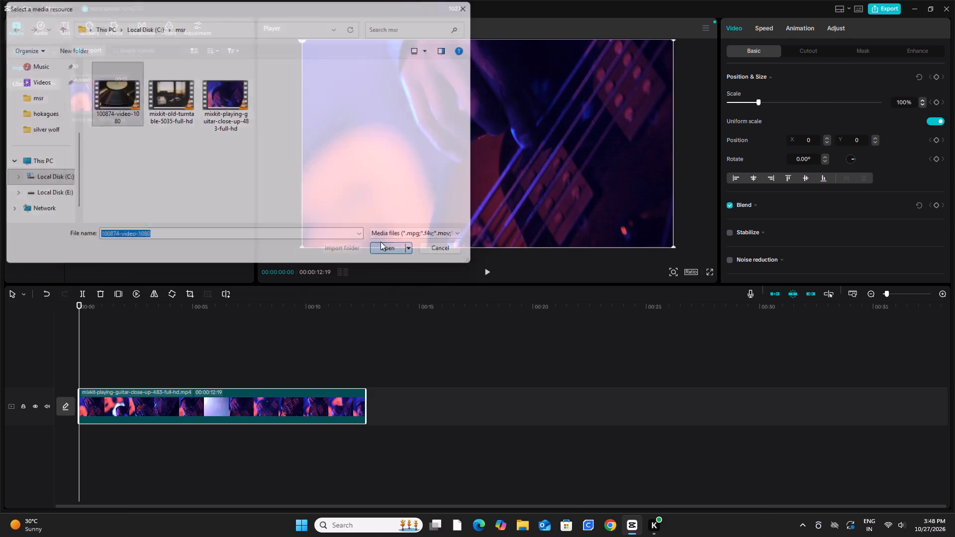
Import the video mixkit-old-turntable-5035-full-hd from the msr folder into the project media.
{"action": "left_click", "coordinate": [63, 9]}
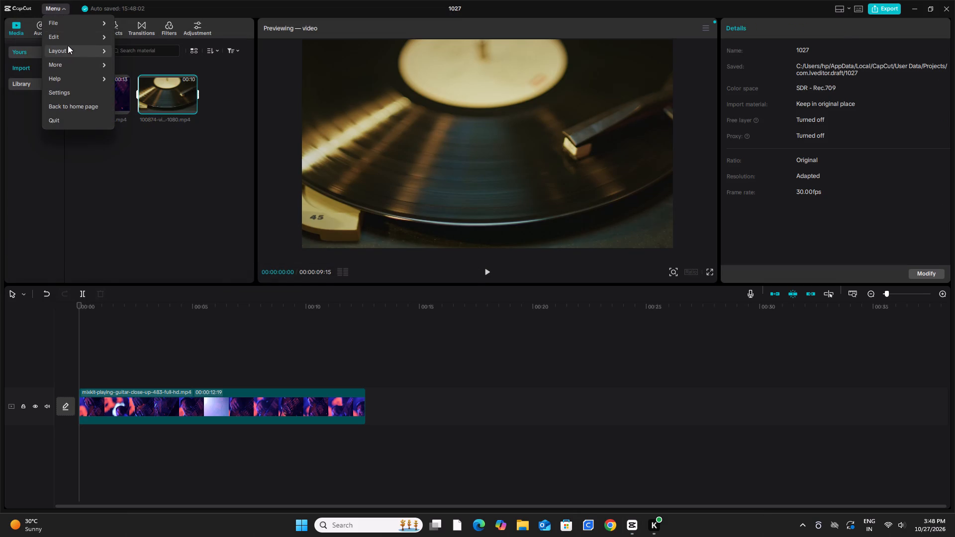
{"action": "left_click", "coordinate": [66, 24]}
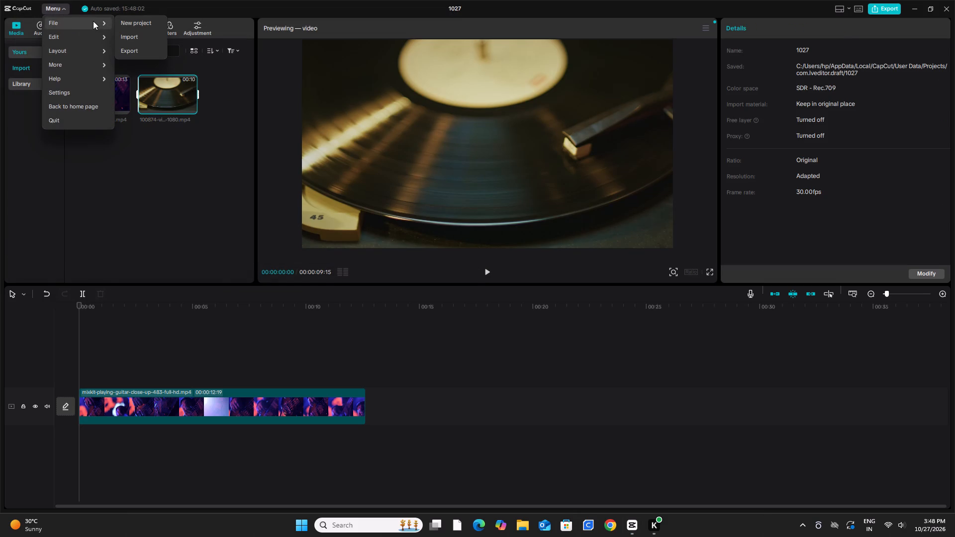
{"action": "left_click", "coordinate": [125, 36]}
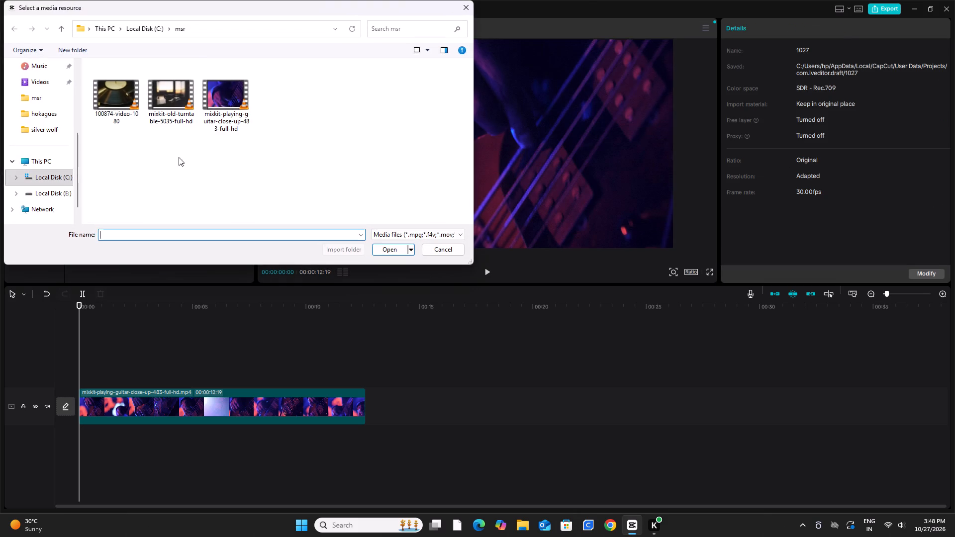
{"action": "left_click", "coordinate": [171, 115]}
{"action": "left_click", "coordinate": [401, 248]}
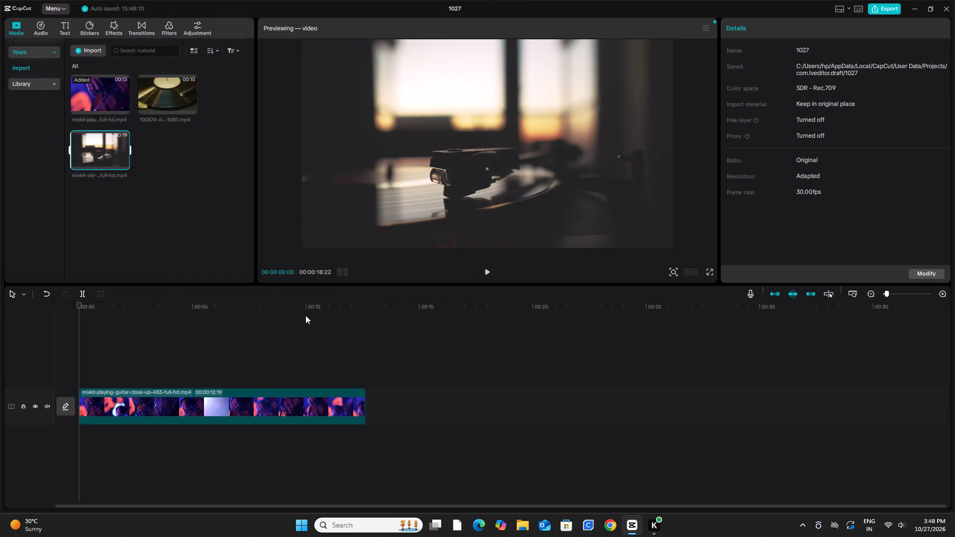
Add the old-turntable clip and the 100874-video-1080 clip to the timeline on separate tracks stacked above the guitar clip.
{"action": "left_click_drag", "start_coordinate": [99, 149], "coordinate": [107, 434]}
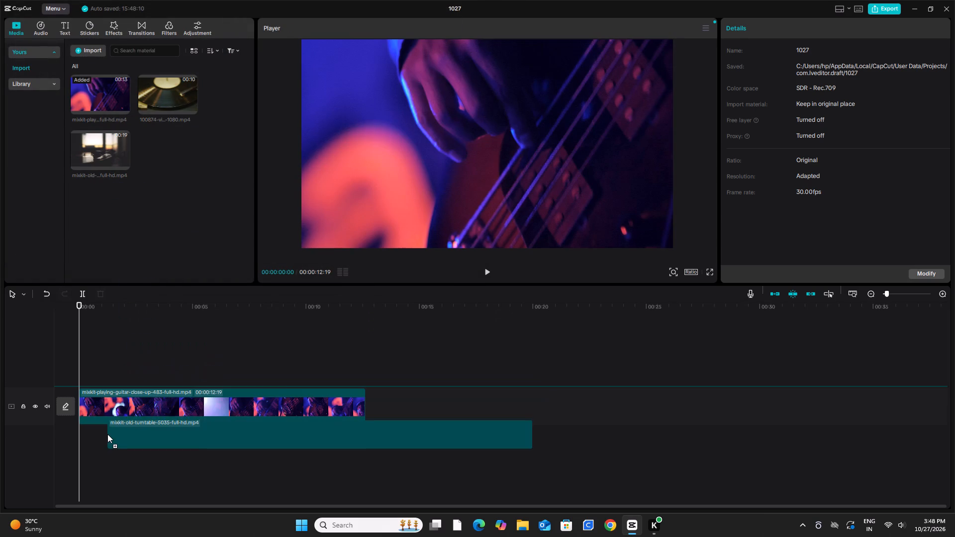
{"action": "left_click_drag", "start_coordinate": [107, 434], "coordinate": [95, 452]}
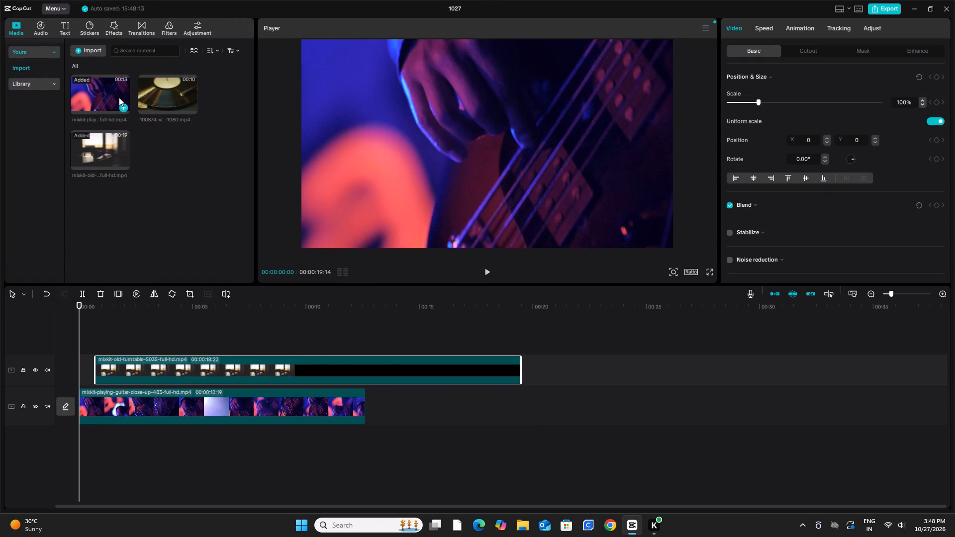
{"action": "left_click_drag", "start_coordinate": [165, 97], "coordinate": [186, 328]}
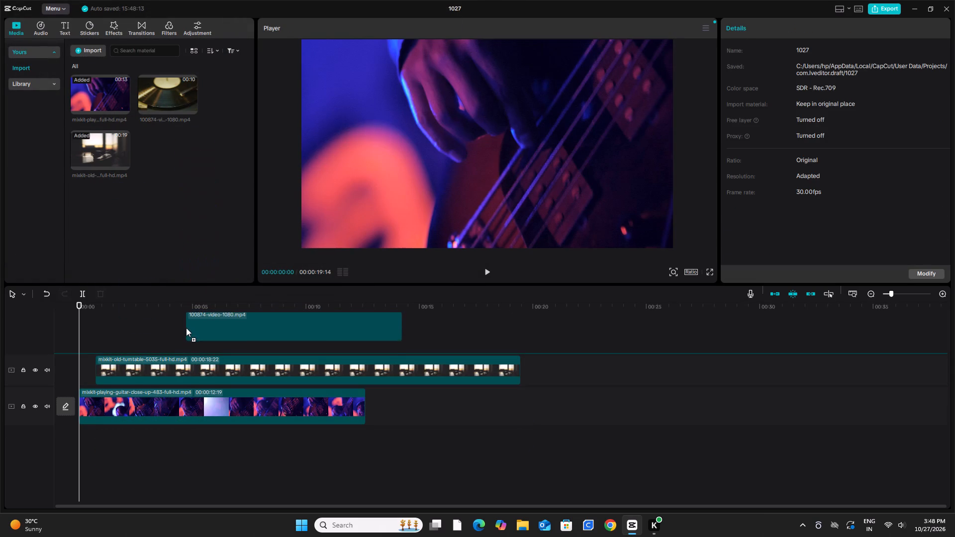
{"action": "left_click_drag", "start_coordinate": [186, 328], "coordinate": [186, 334]}
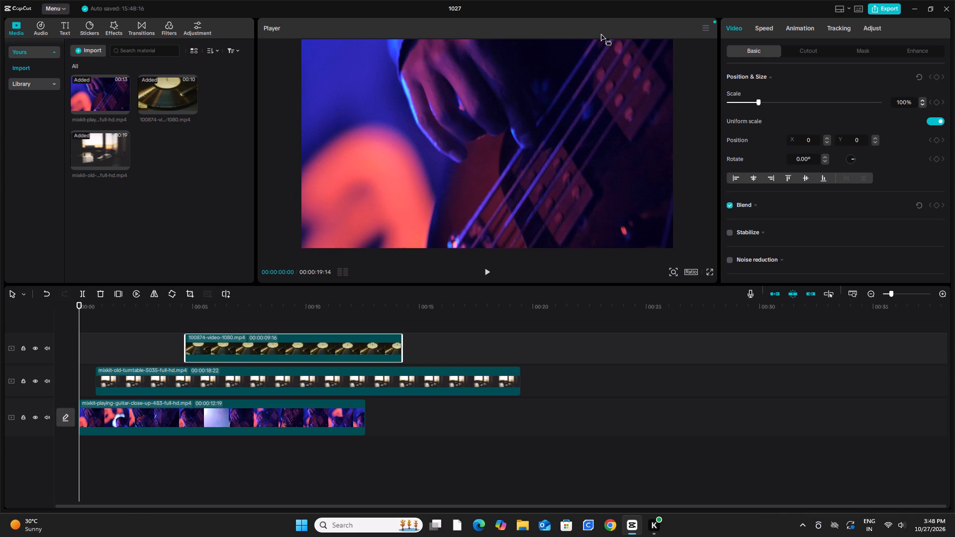
Switch the workspace layout to Media.
{"action": "left_click", "coordinate": [846, 6]}
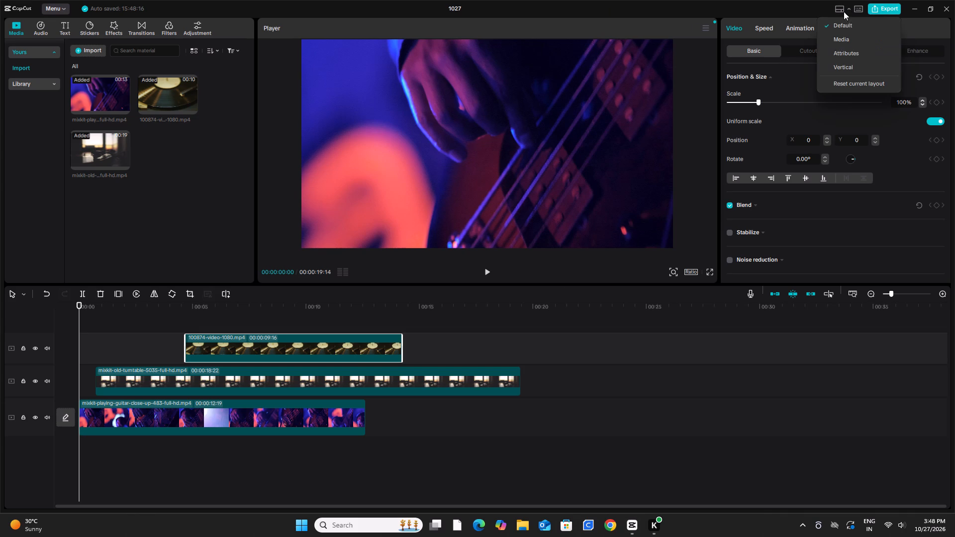
{"action": "scroll", "coordinate": [841, 61], "scroll_direction": "down", "scroll_amount": 2}
{"action": "left_click", "coordinate": [842, 39]}
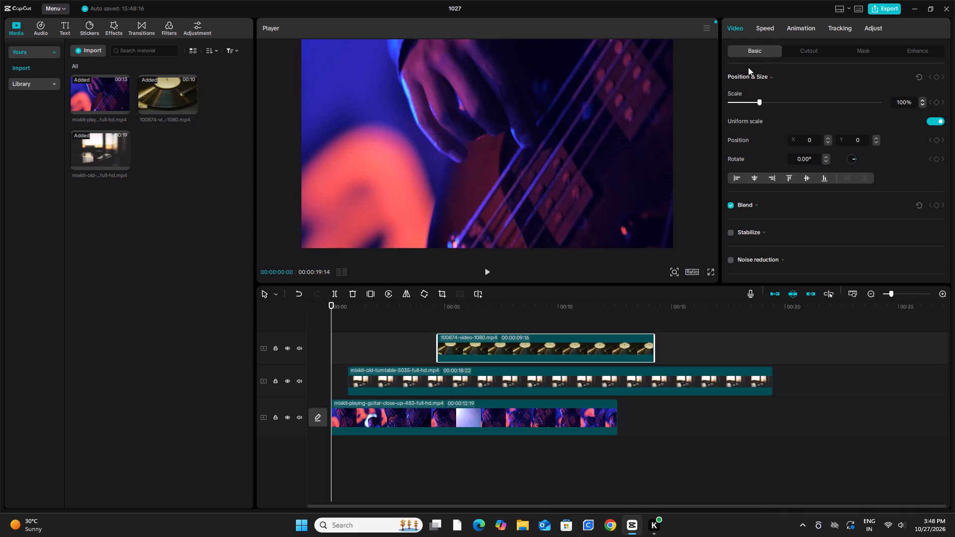
{"action": "scroll", "coordinate": [583, 191], "scroll_direction": "down", "scroll_amount": 1}
{"action": "scroll", "coordinate": [573, 449], "scroll_direction": "down", "scroll_amount": 1}
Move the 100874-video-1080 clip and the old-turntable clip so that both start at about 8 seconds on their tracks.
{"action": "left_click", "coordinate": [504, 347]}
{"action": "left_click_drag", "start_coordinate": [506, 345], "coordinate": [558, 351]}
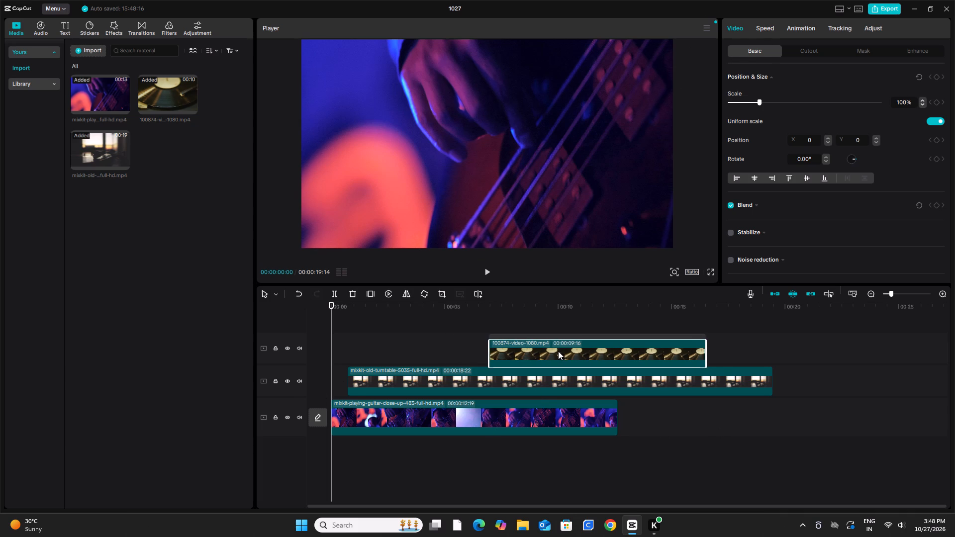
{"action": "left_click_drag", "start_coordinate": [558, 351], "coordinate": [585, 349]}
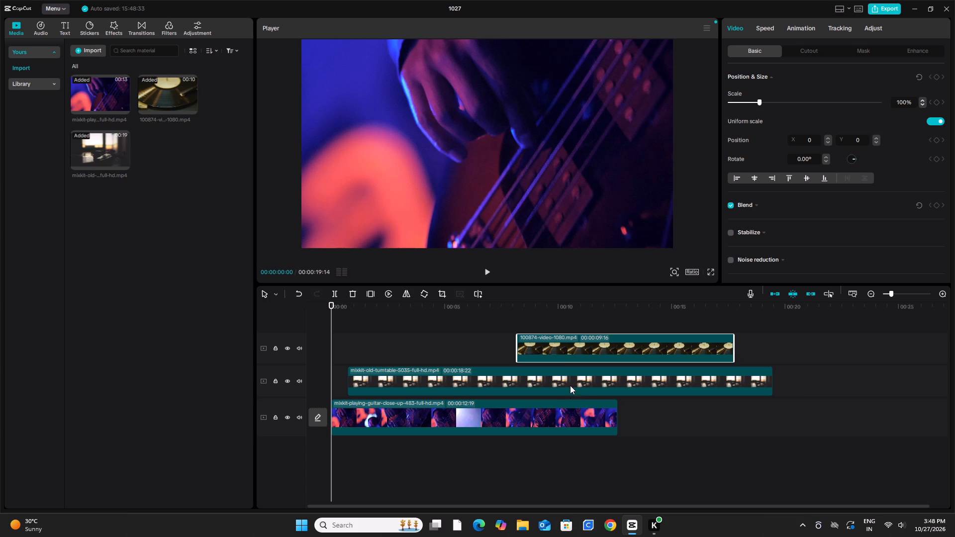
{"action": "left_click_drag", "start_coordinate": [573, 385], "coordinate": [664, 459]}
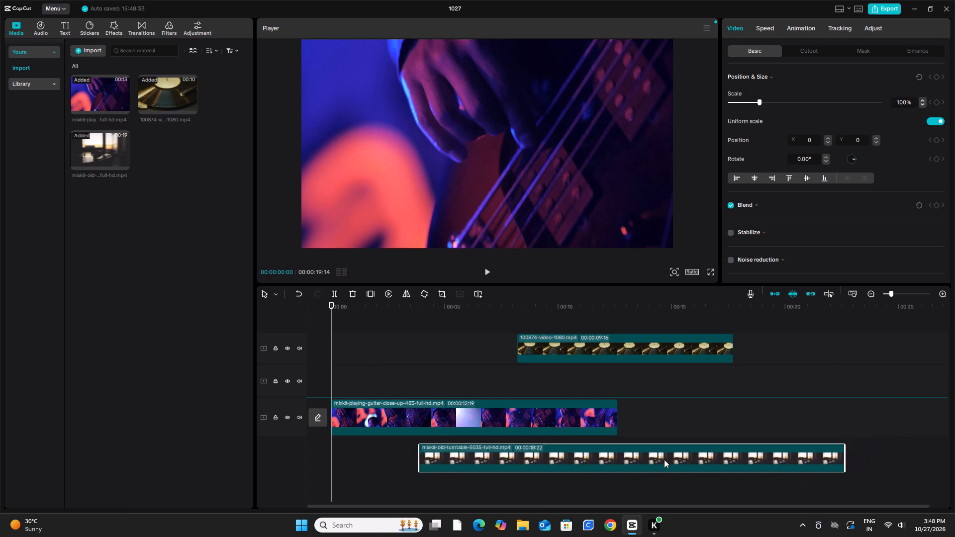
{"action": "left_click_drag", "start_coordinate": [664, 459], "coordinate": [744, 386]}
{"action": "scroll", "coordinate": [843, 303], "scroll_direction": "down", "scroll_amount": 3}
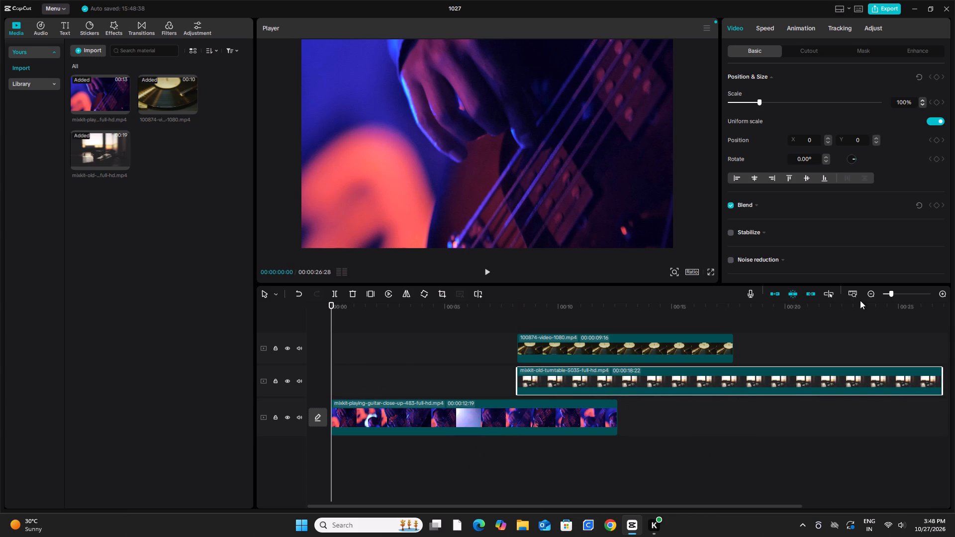
Arrange the clips end to end, starting the old-turntable clip at the guitar clip's end and the 100874-video-1080 clip at the turntable clip's end.
{"action": "left_click_drag", "start_coordinate": [889, 292], "coordinate": [871, 293]}
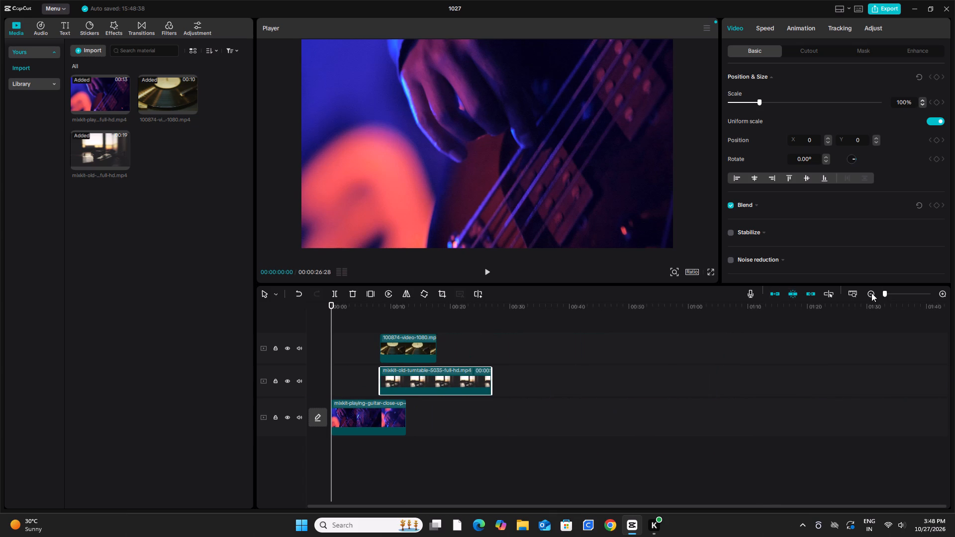
{"action": "left_click_drag", "start_coordinate": [871, 293], "coordinate": [874, 293]}
{"action": "left_click_drag", "start_coordinate": [449, 378], "coordinate": [464, 377]}
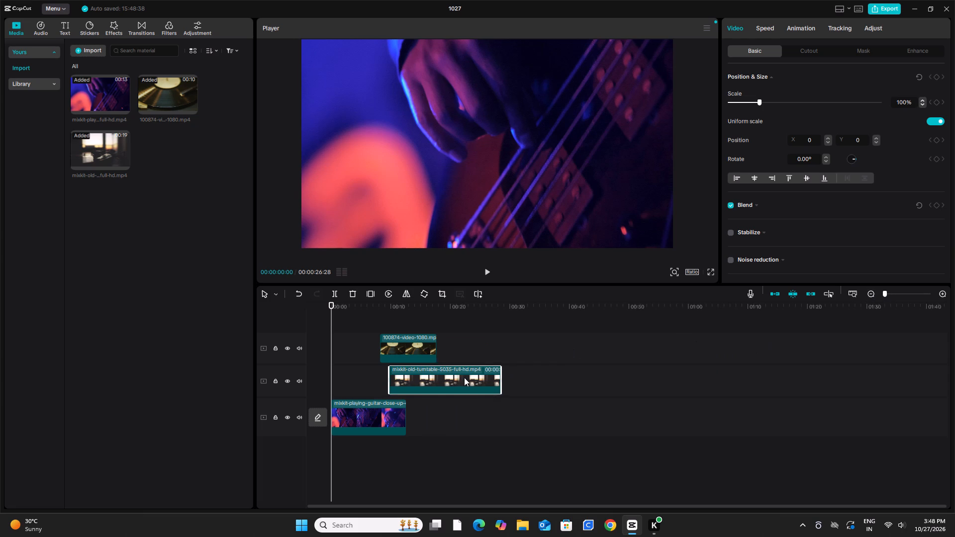
{"action": "left_click_drag", "start_coordinate": [464, 377], "coordinate": [477, 381]}
{"action": "left_click_drag", "start_coordinate": [426, 348], "coordinate": [546, 350]}
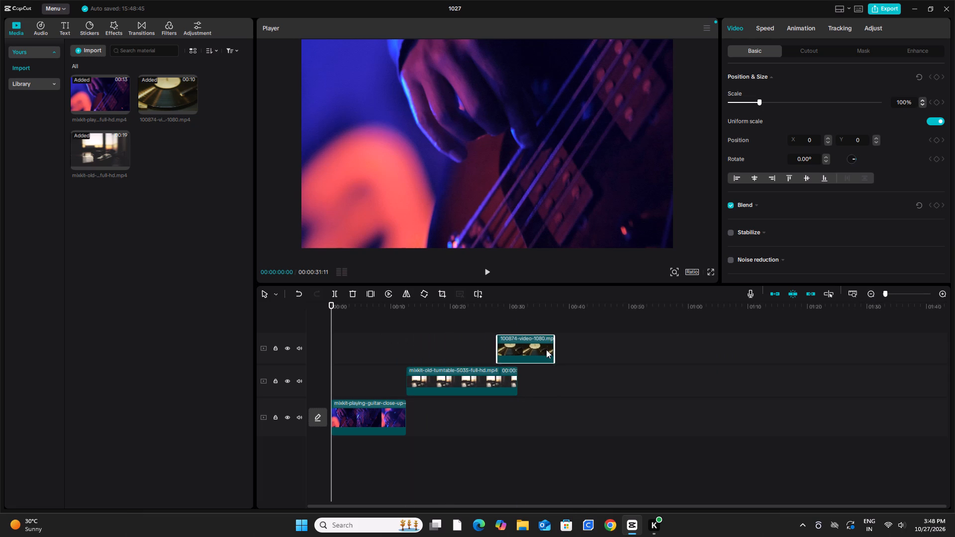
{"action": "left_click_drag", "start_coordinate": [546, 350], "coordinate": [564, 348]}
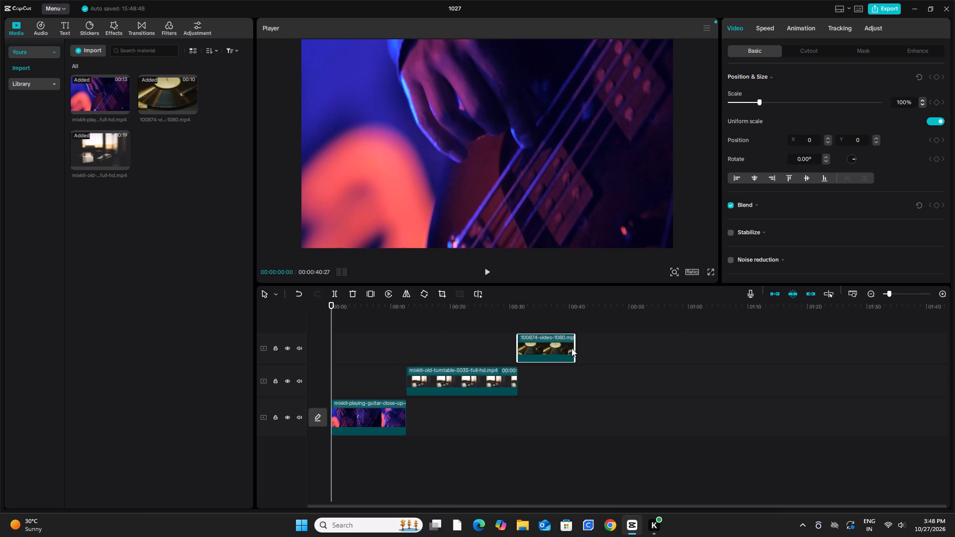
Play the timeline from the beginning to review the guitar clip, pausing at about 11 seconds.
{"action": "left_click", "coordinate": [940, 292]}
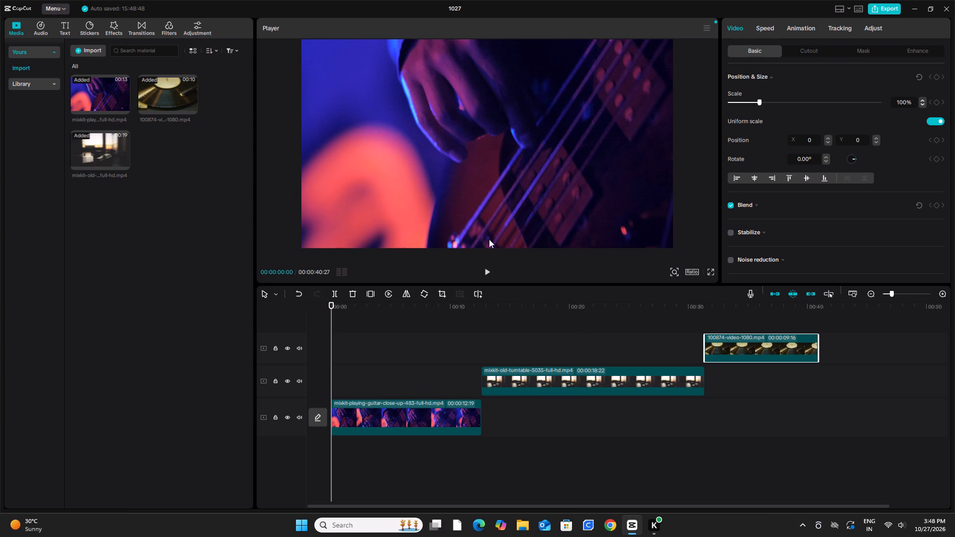
{"action": "left_click", "coordinate": [488, 267]}
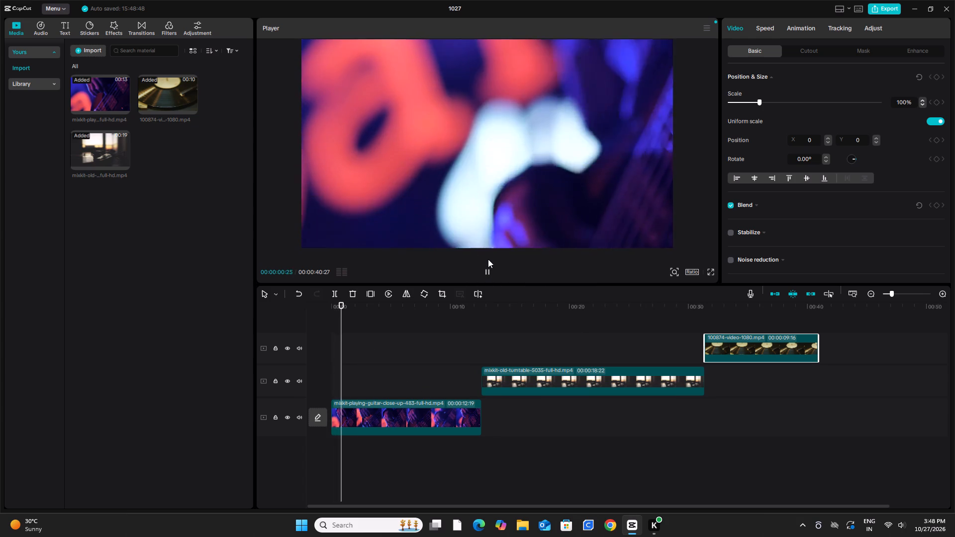
{"action": "scroll", "coordinate": [446, 198], "scroll_direction": "up", "scroll_amount": 3}
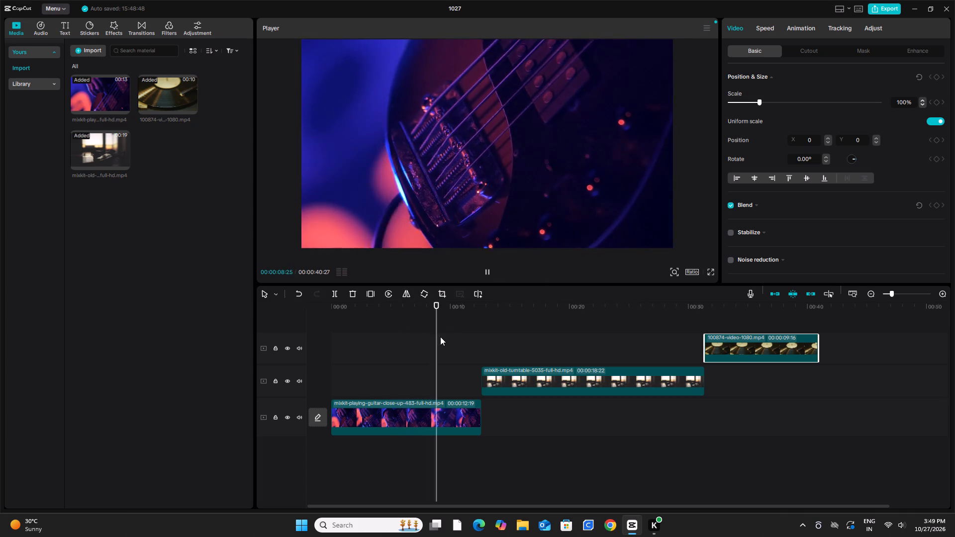
{"action": "left_click", "coordinate": [490, 270]}
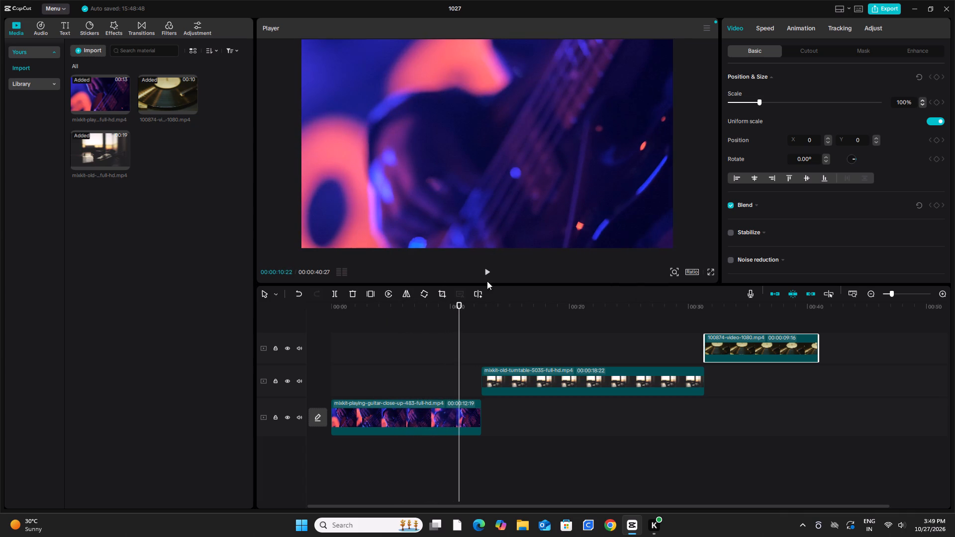
Shift the old-turntable and 100874-video-1080 clips slightly earlier so that each overlaps the end of the clip before it.
{"action": "left_click_drag", "start_coordinate": [541, 369], "coordinate": [531, 369]}
{"action": "left_click", "coordinate": [739, 338]}
{"action": "left_click_drag", "start_coordinate": [737, 336], "coordinate": [733, 335]}
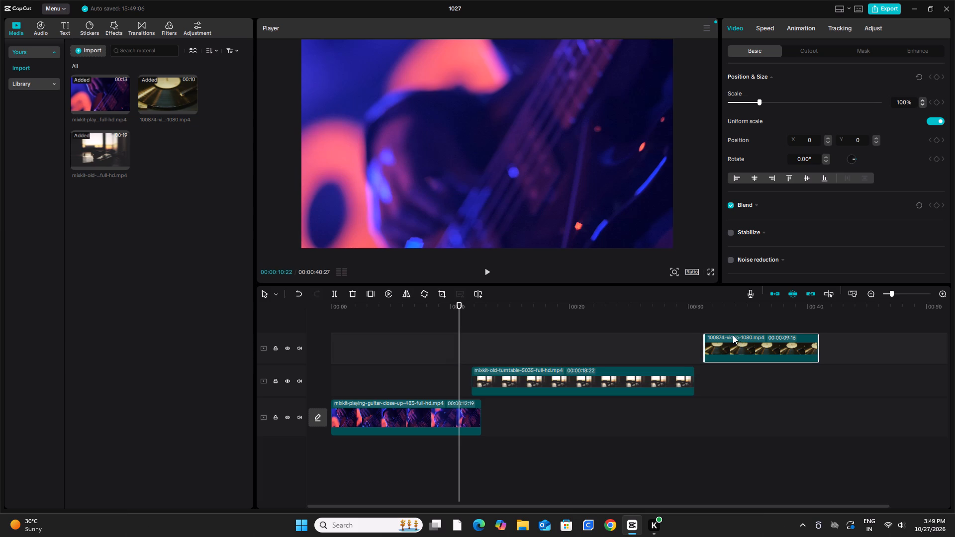
{"action": "left_click_drag", "start_coordinate": [733, 335], "coordinate": [722, 336]}
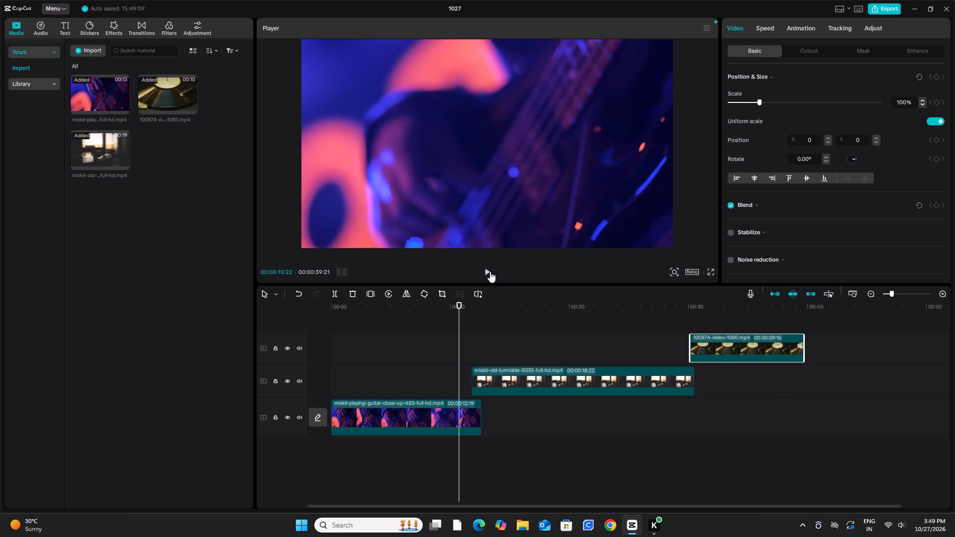
Play the timeline through both clip overlaps and replay from about 28 seconds to review the change to the record clip.
{"action": "left_click", "coordinate": [490, 271]}
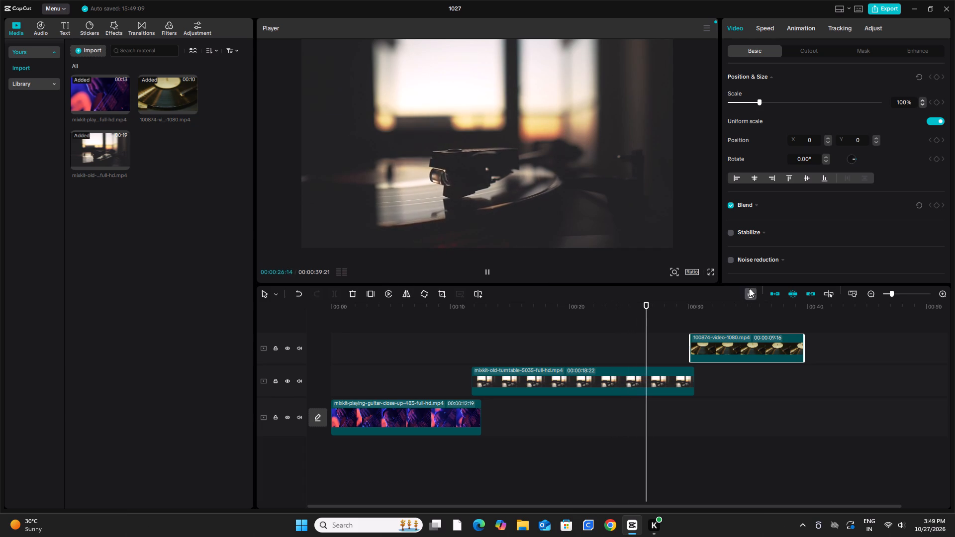
{"action": "scroll", "coordinate": [343, 277], "scroll_direction": "up", "scroll_amount": 1}
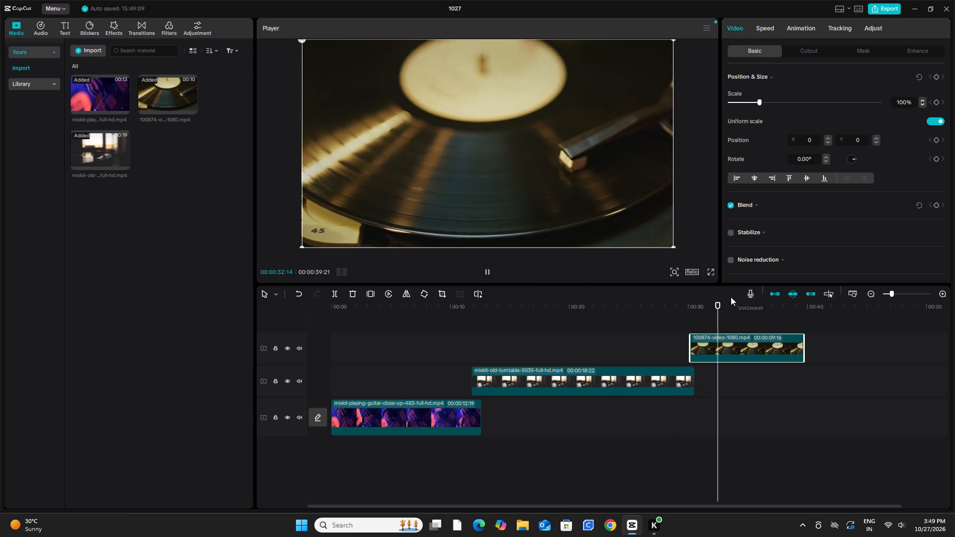
{"action": "left_click", "coordinate": [661, 338]}
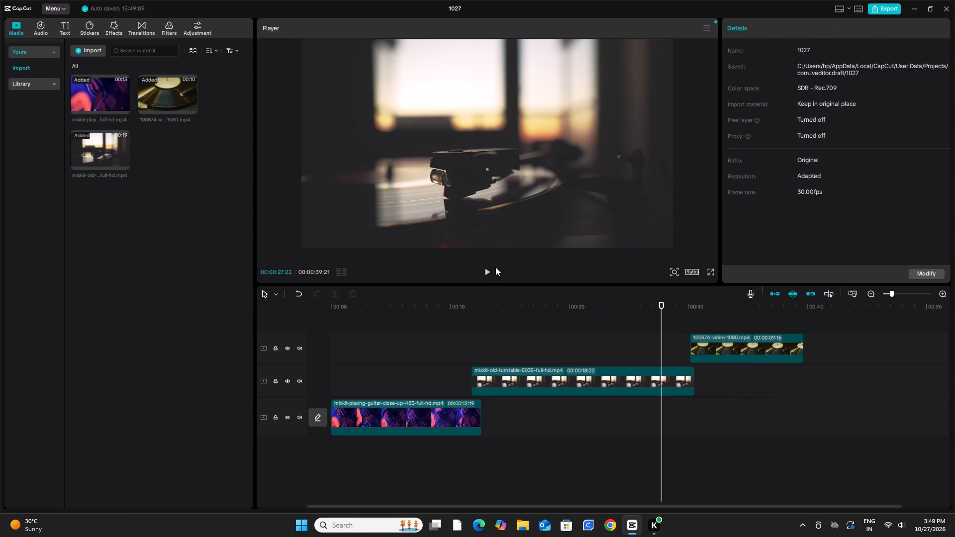
{"action": "left_click", "coordinate": [489, 269]}
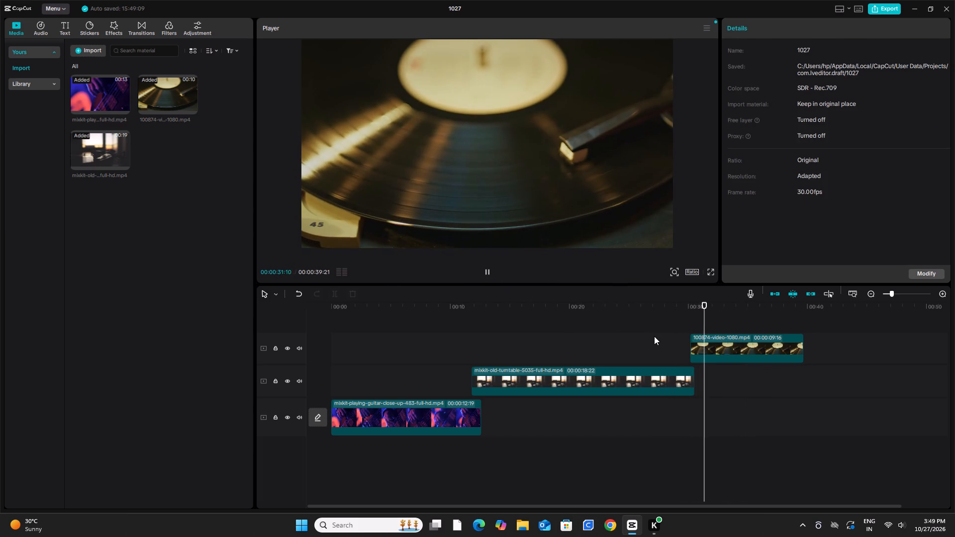
Split the guitar clip with the Split tool into four pieces, cutting at about 2, 4.5 and 8.5 seconds.
{"action": "left_click", "coordinate": [654, 336]}
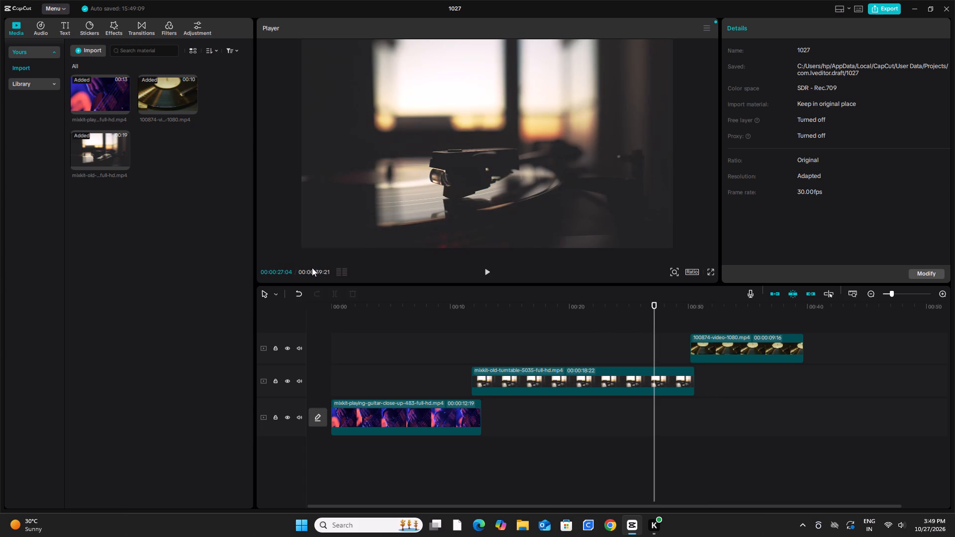
{"action": "left_click", "coordinate": [312, 340]}
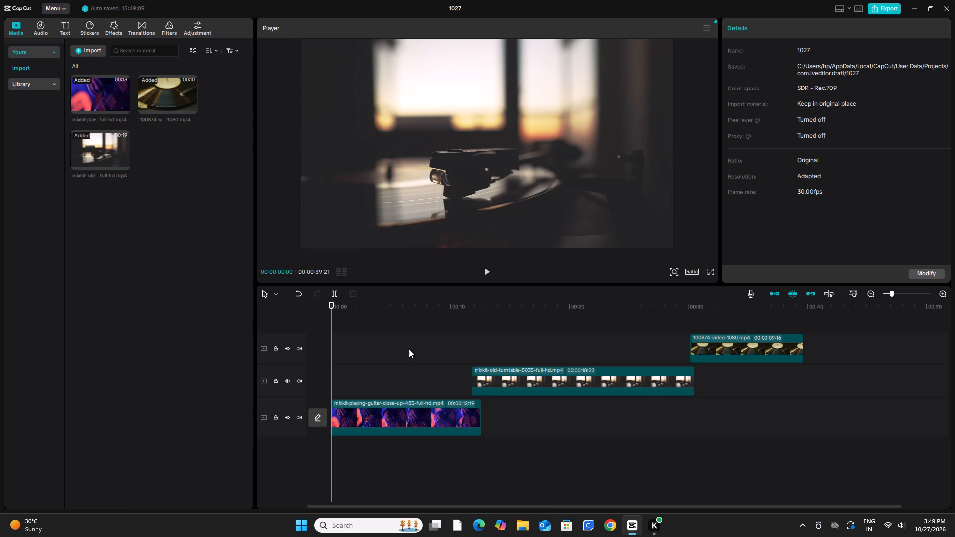
{"action": "left_click", "coordinate": [273, 293]}
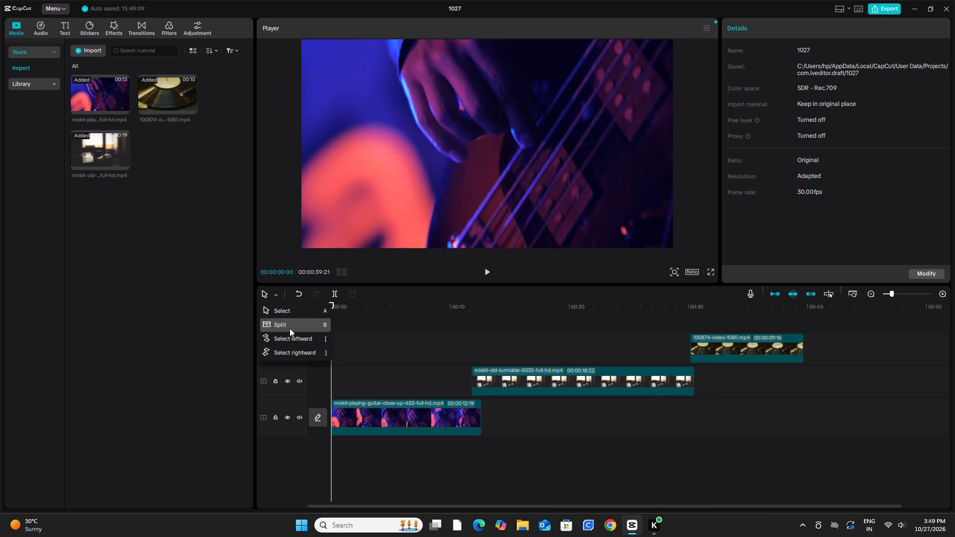
{"action": "left_click", "coordinate": [289, 328]}
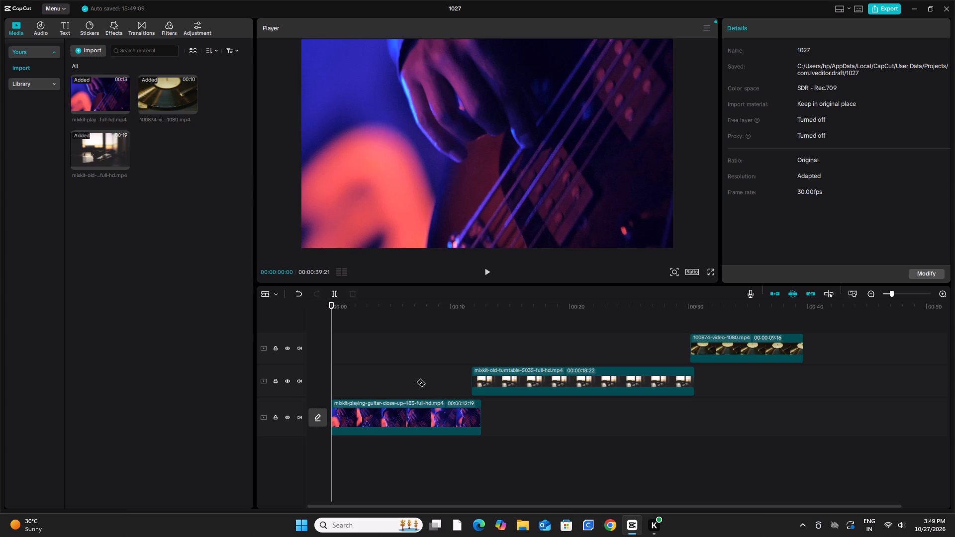
{"action": "left_click", "coordinate": [353, 425]}
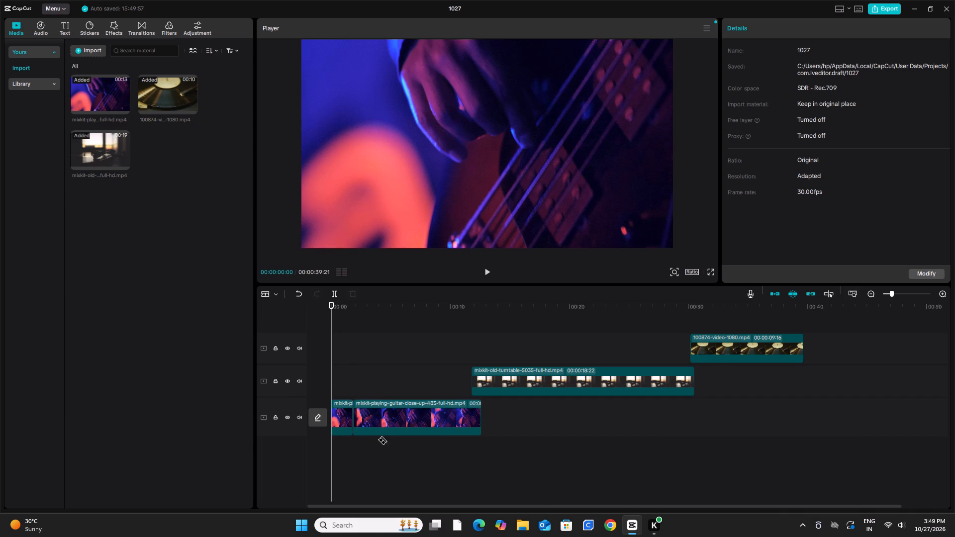
{"action": "left_click", "coordinate": [385, 428]}
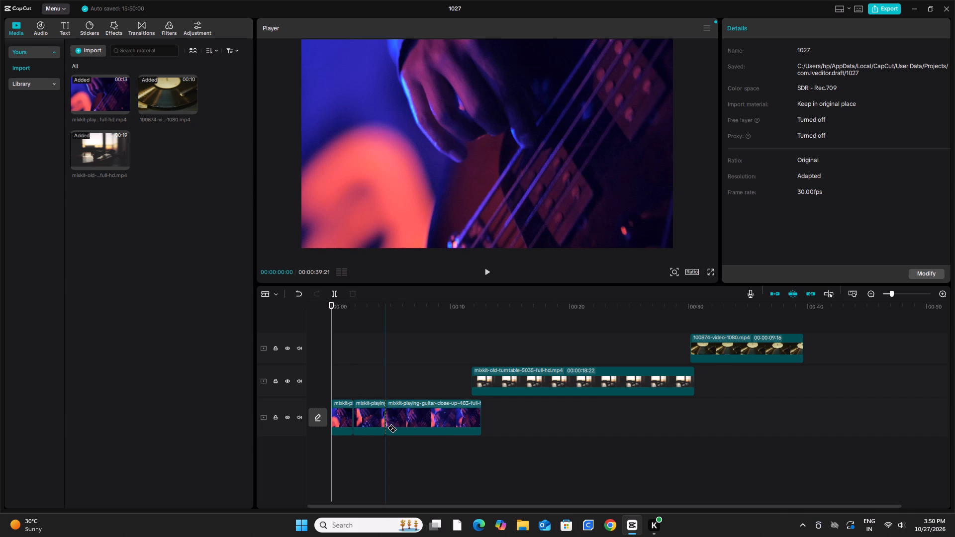
{"action": "left_click", "coordinate": [432, 427]}
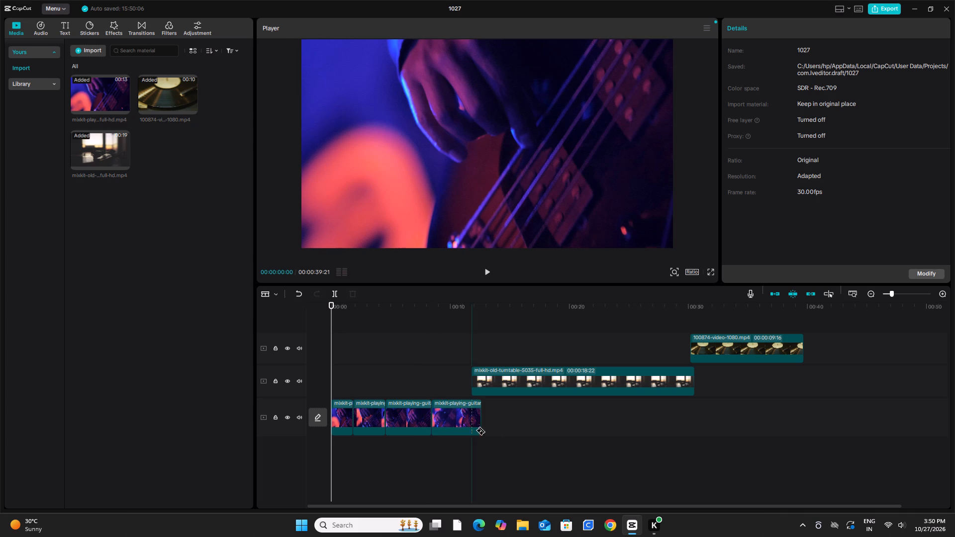
Split the old-turntable clip into six pieces, cutting at about 14.5, 18, 21, 24.5 and 28 seconds.
{"action": "left_click", "coordinate": [505, 395]}
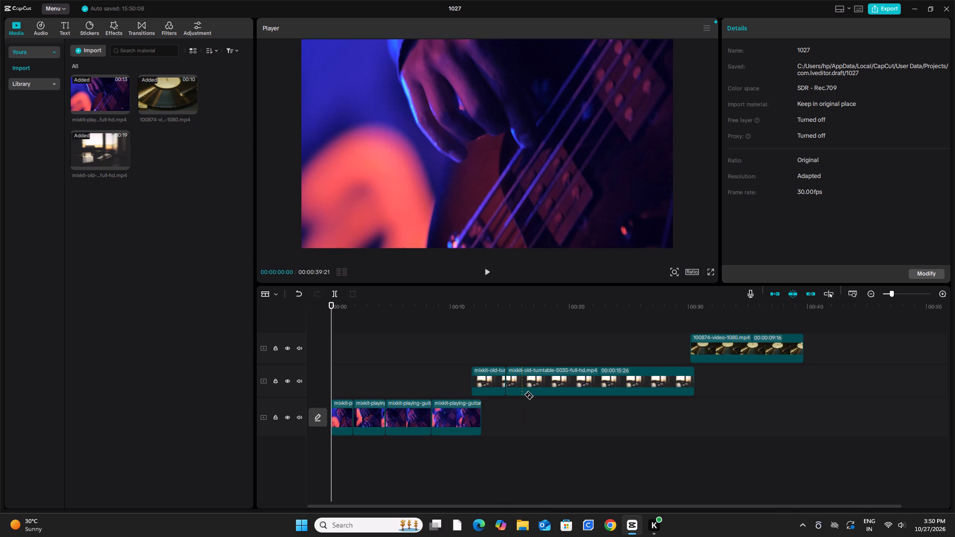
{"action": "left_click", "coordinate": [548, 394]}
{"action": "left_click", "coordinate": [580, 393]}
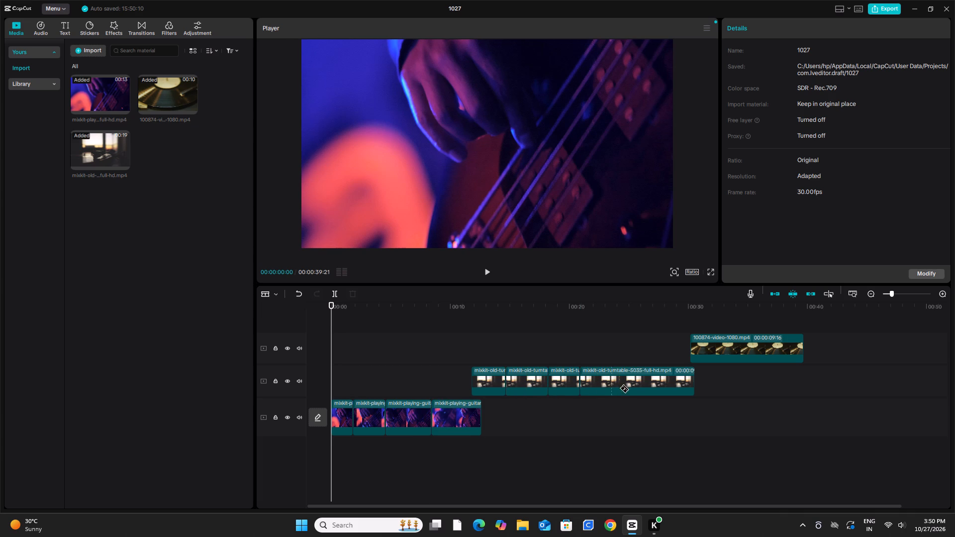
{"action": "left_click", "coordinate": [624, 390]}
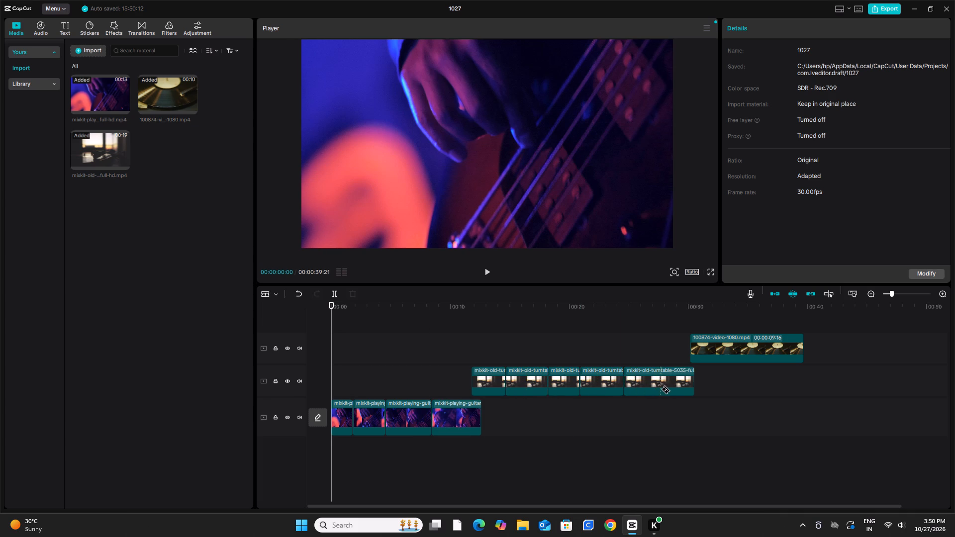
{"action": "left_click", "coordinate": [665, 388]}
Split the 100874-video-1080 clip into three pieces at about 33 and 37.5 seconds, and return to the Select tool.
{"action": "left_click", "coordinate": [726, 367]}
{"action": "left_click", "coordinate": [724, 354]}
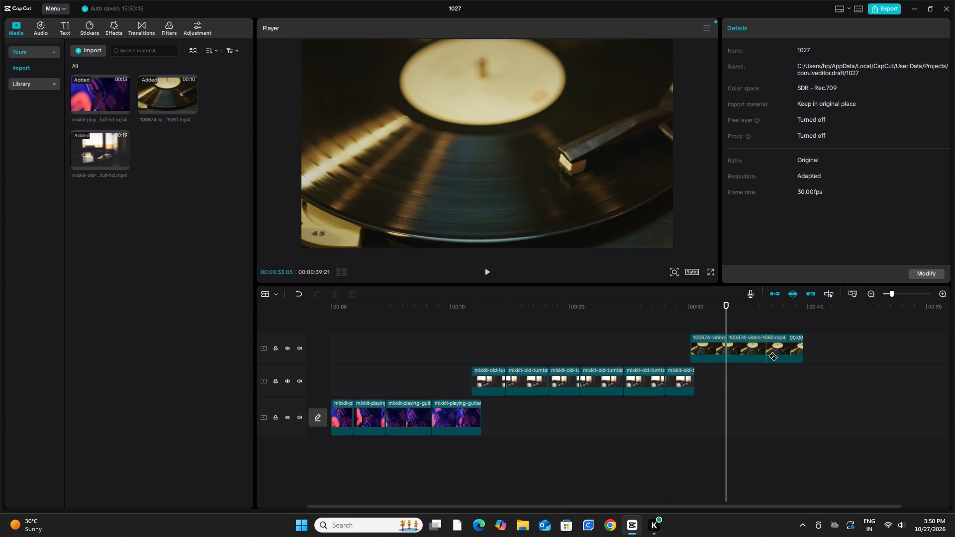
{"action": "left_click", "coordinate": [778, 356]}
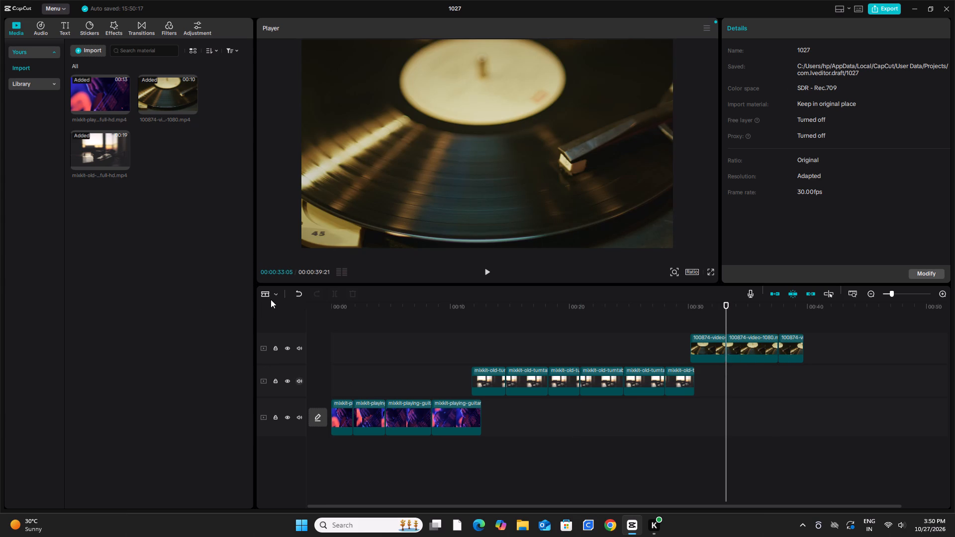
{"action": "left_click", "coordinate": [269, 290]}
{"action": "left_click", "coordinate": [275, 313]}
Select the first guitar piece and play the timeline from the beginning to about 3 seconds to review the first cut.
{"action": "left_click", "coordinate": [346, 422]}
{"action": "left_click", "coordinate": [490, 268]}
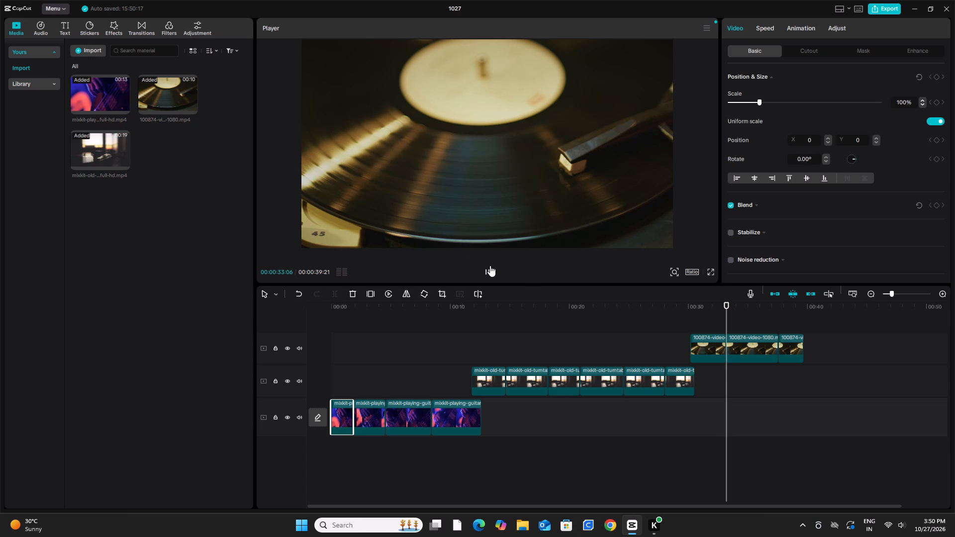
{"action": "left_click_drag", "start_coordinate": [739, 307], "coordinate": [194, 328]}
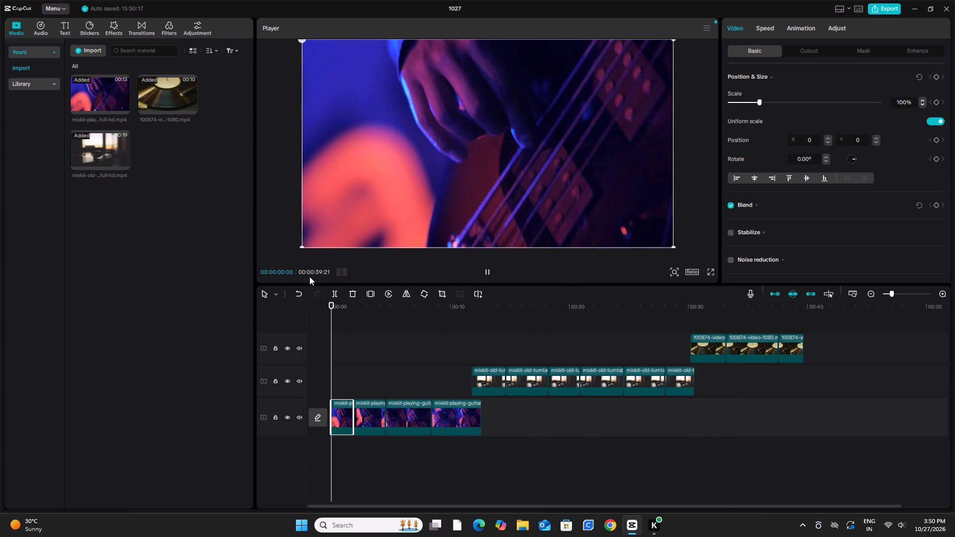
{"action": "left_click", "coordinate": [490, 268]}
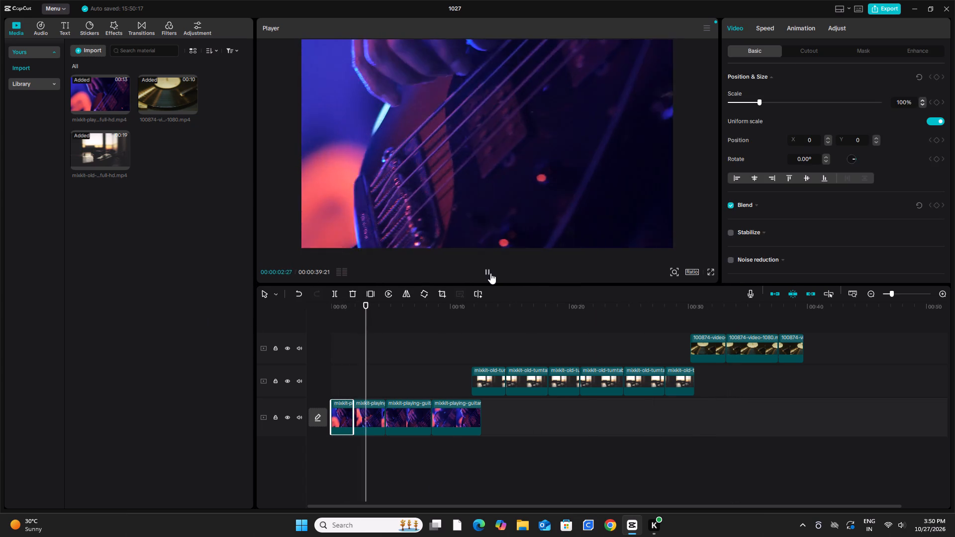
{"action": "left_click", "coordinate": [489, 273]}
Trim the start of the first guitar piece until only a thin sliver of it remains.
{"action": "left_click", "coordinate": [334, 420]}
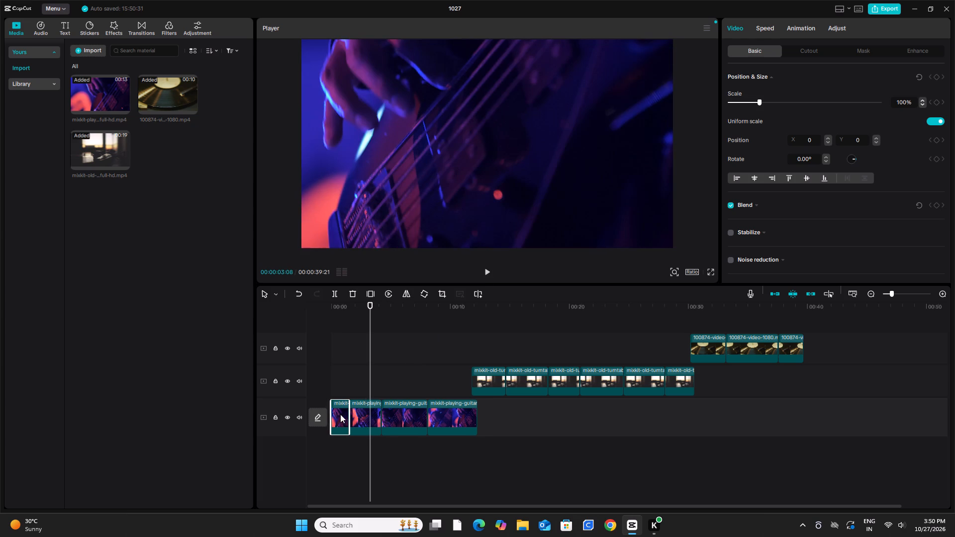
{"action": "left_click_drag", "start_coordinate": [332, 414], "coordinate": [352, 414]}
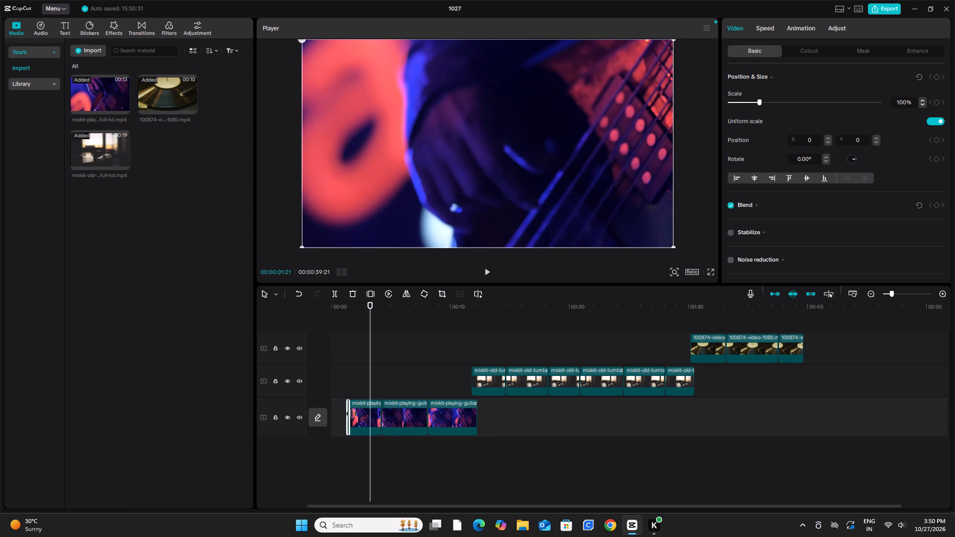
{"action": "left_click_drag", "start_coordinate": [352, 414], "coordinate": [358, 414]}
Play the timeline from the beginning to review the trimmed guitar opening.
{"action": "left_click_drag", "start_coordinate": [373, 350], "coordinate": [357, 357]}
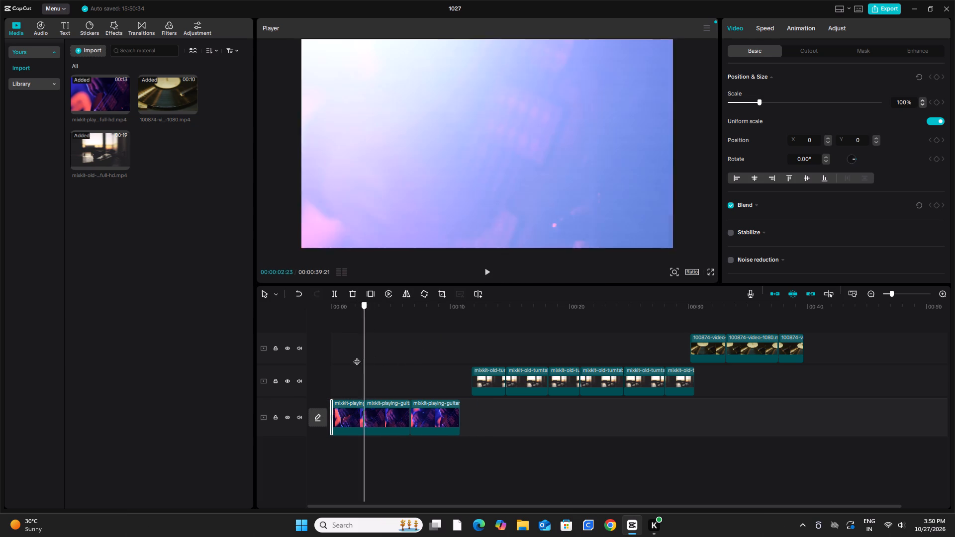
{"action": "left_click_drag", "start_coordinate": [357, 357], "coordinate": [298, 357]}
{"action": "left_click", "coordinate": [487, 271]}
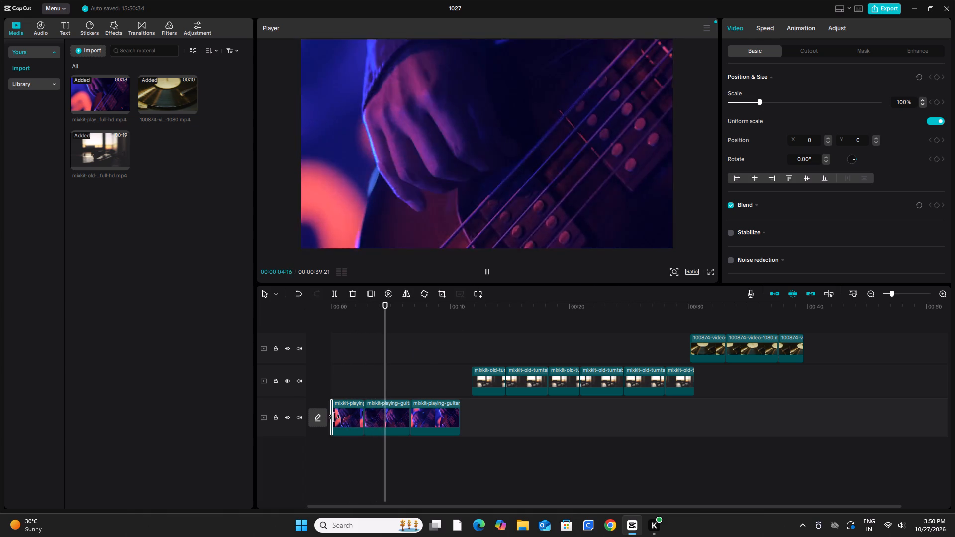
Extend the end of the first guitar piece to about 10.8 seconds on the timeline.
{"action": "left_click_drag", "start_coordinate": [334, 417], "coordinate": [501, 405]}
Play the timeline twice from the beginning to review the extended first guitar piece.
{"action": "left_click_drag", "start_coordinate": [389, 303], "coordinate": [308, 315]}
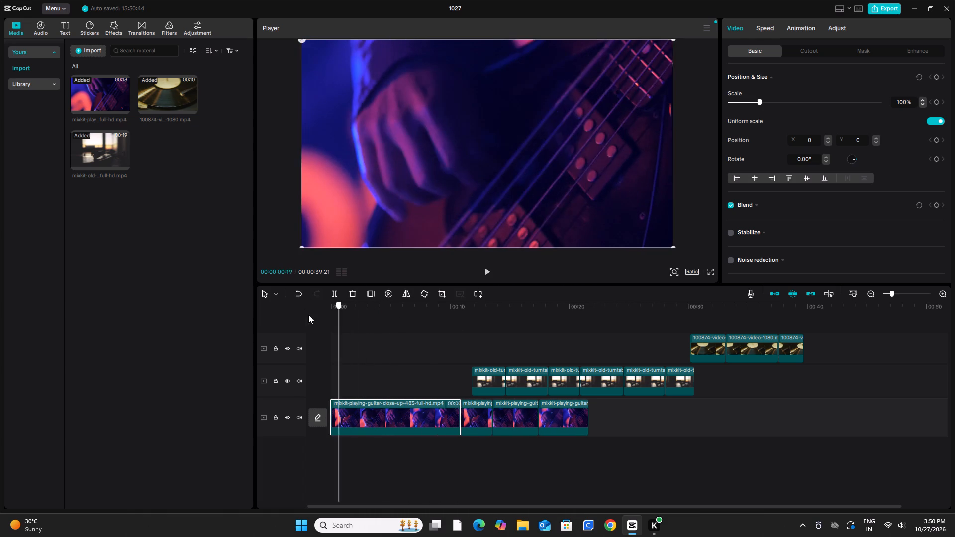
{"action": "left_click_drag", "start_coordinate": [308, 315], "coordinate": [298, 316]}
{"action": "left_click", "coordinate": [484, 271]}
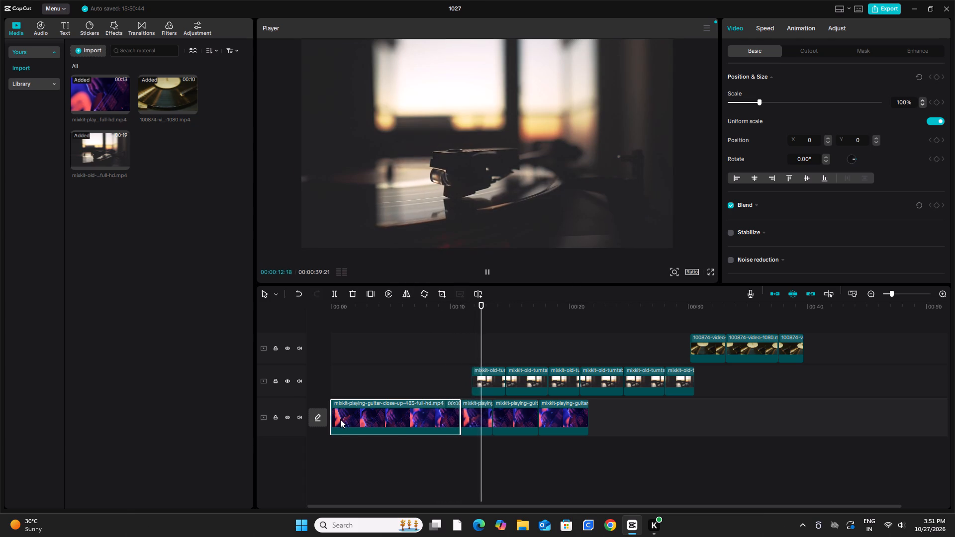
{"action": "left_click", "coordinate": [340, 419]}
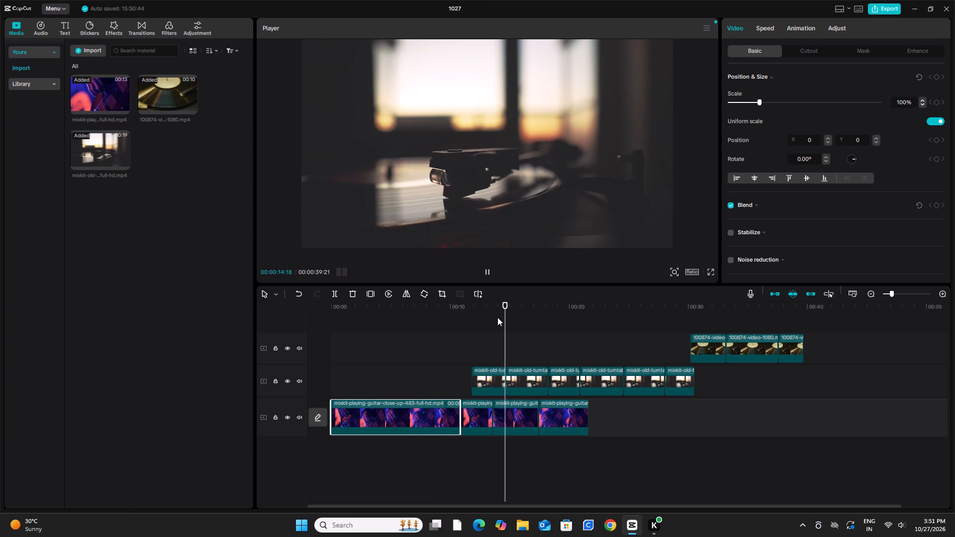
{"action": "left_click_drag", "start_coordinate": [523, 317], "coordinate": [313, 336]}
{"action": "left_click", "coordinate": [483, 270]}
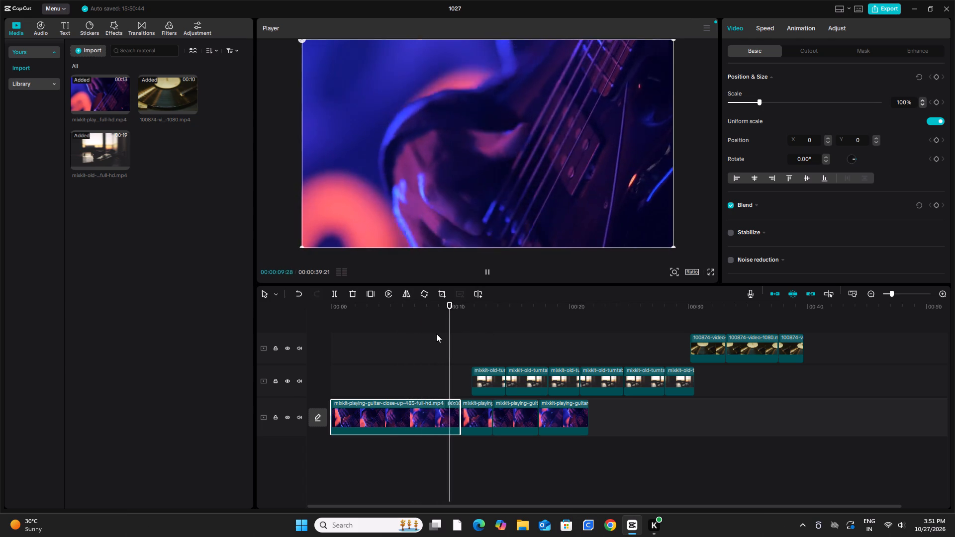
Shorten the first guitar piece from its end so that it lasts about 1 second.
{"action": "left_click_drag", "start_coordinate": [456, 306], "coordinate": [300, 324]}
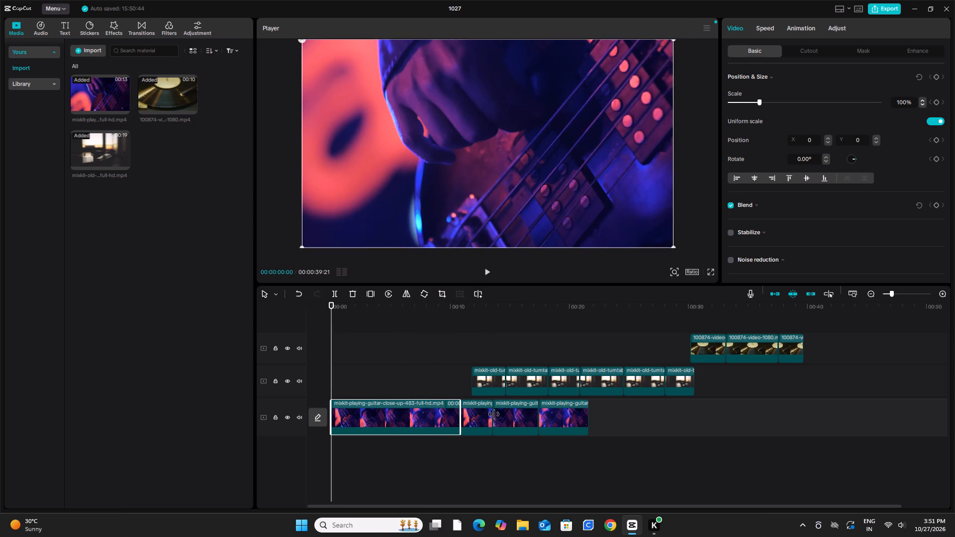
{"action": "left_click_drag", "start_coordinate": [460, 413], "coordinate": [460, 412]}
{"action": "left_click_drag", "start_coordinate": [460, 412], "coordinate": [351, 417]}
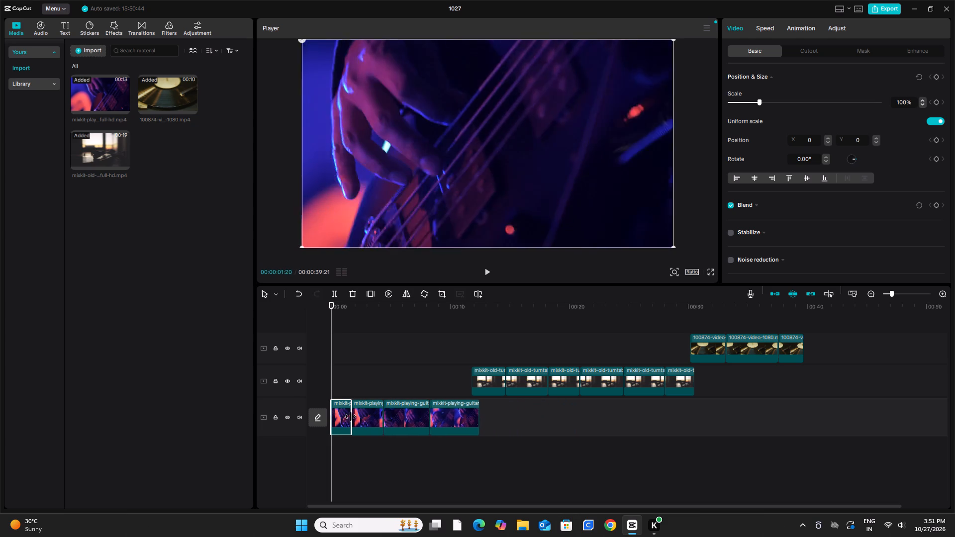
{"action": "left_click_drag", "start_coordinate": [351, 417], "coordinate": [344, 417]}
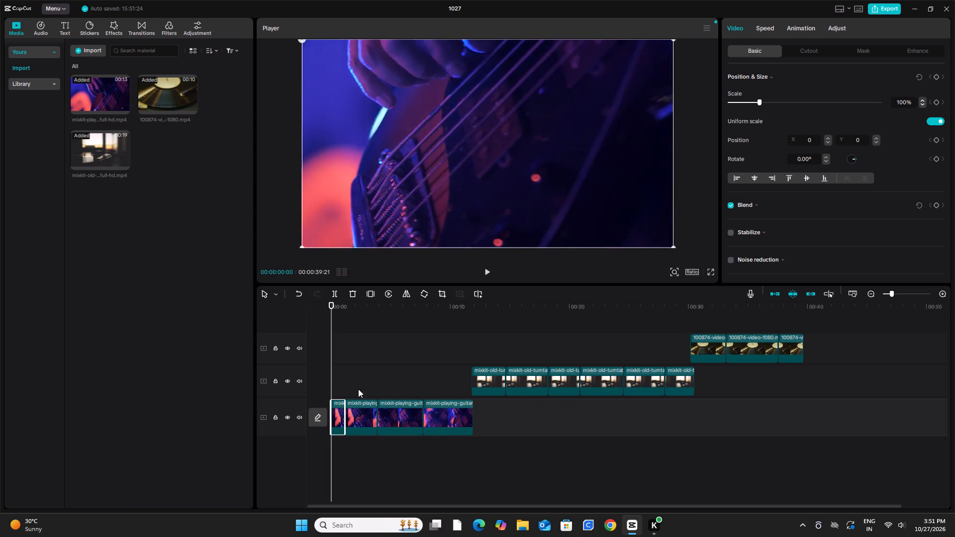
Play the timeline from the beginning to review the shortened guitar opening, and select the second guitar piece.
{"action": "left_click", "coordinate": [488, 272]}
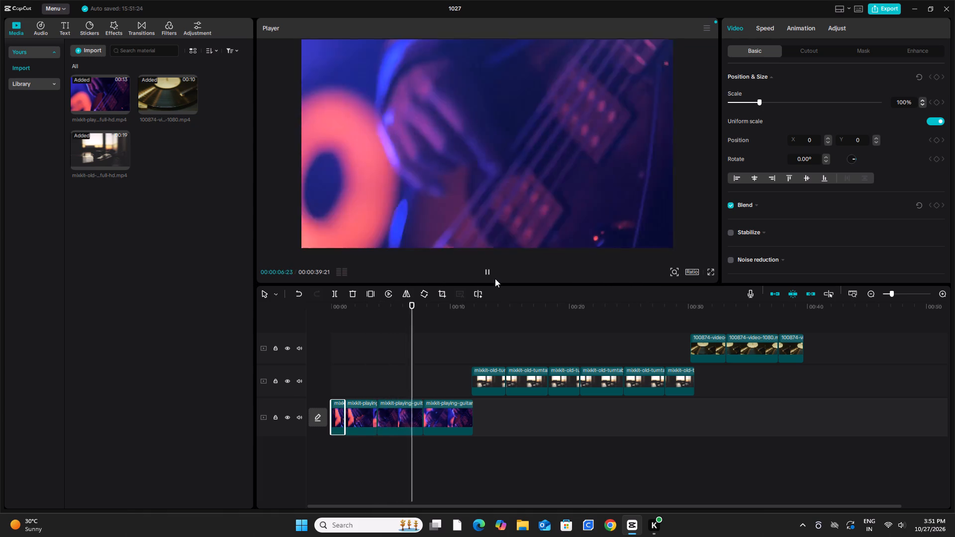
{"action": "left_click", "coordinate": [363, 416]}
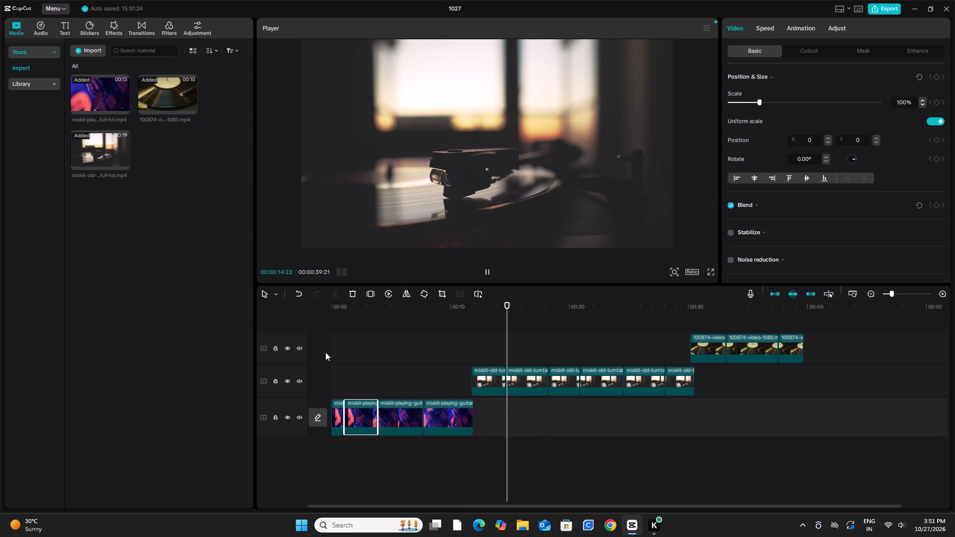
{"action": "scroll", "coordinate": [393, 426], "scroll_direction": "down", "scroll_amount": 1}
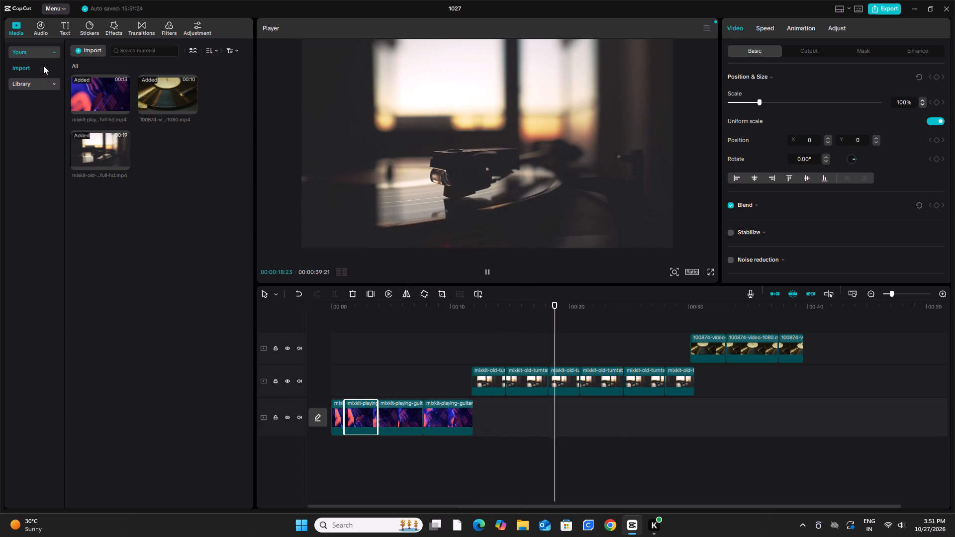
Browse the audio library's music and sound effects categories.
{"action": "left_click", "coordinate": [36, 28]}
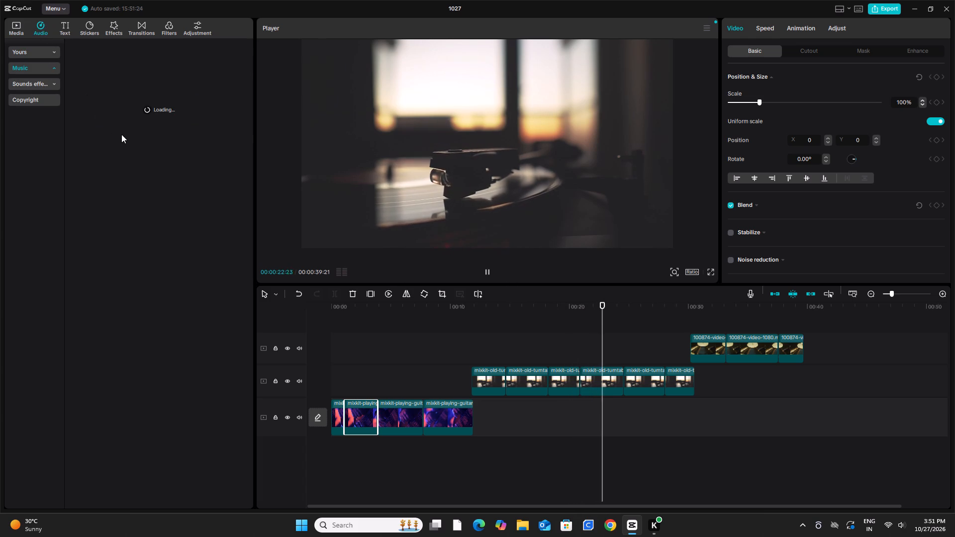
{"action": "left_click", "coordinate": [38, 64]}
{"action": "left_click", "coordinate": [50, 85]}
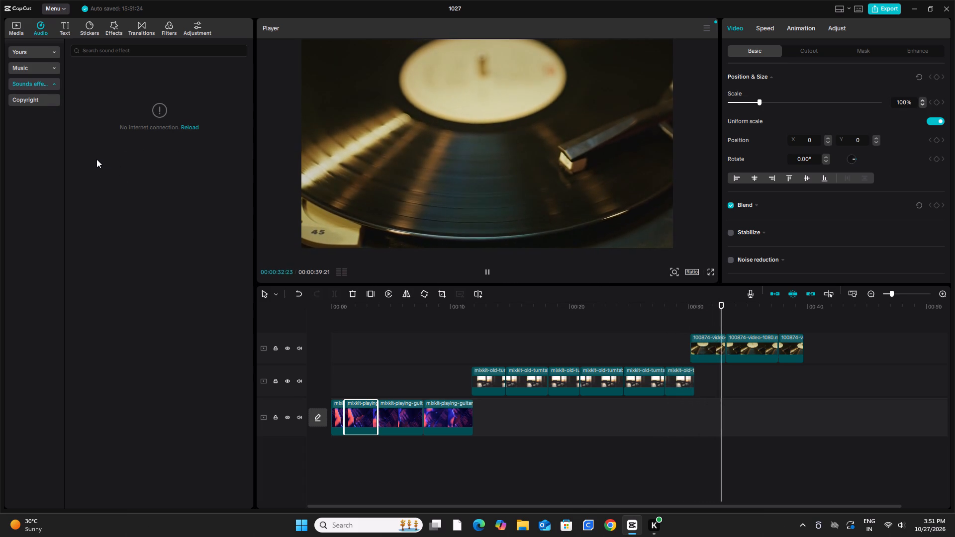
Browse the text, sticker, transition, filter and adjustment libraries to see what they offer.
{"action": "left_click", "coordinate": [69, 28]}
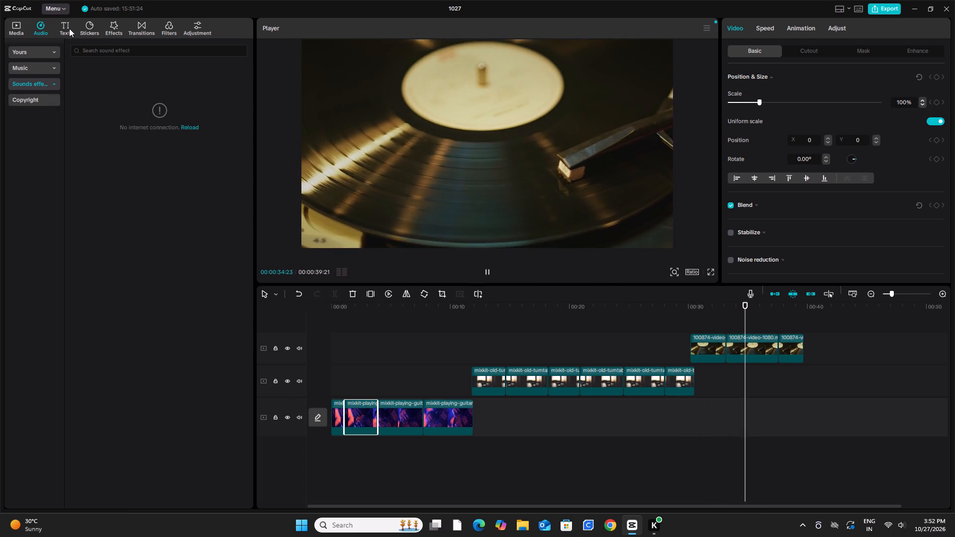
{"action": "left_click", "coordinate": [64, 22]}
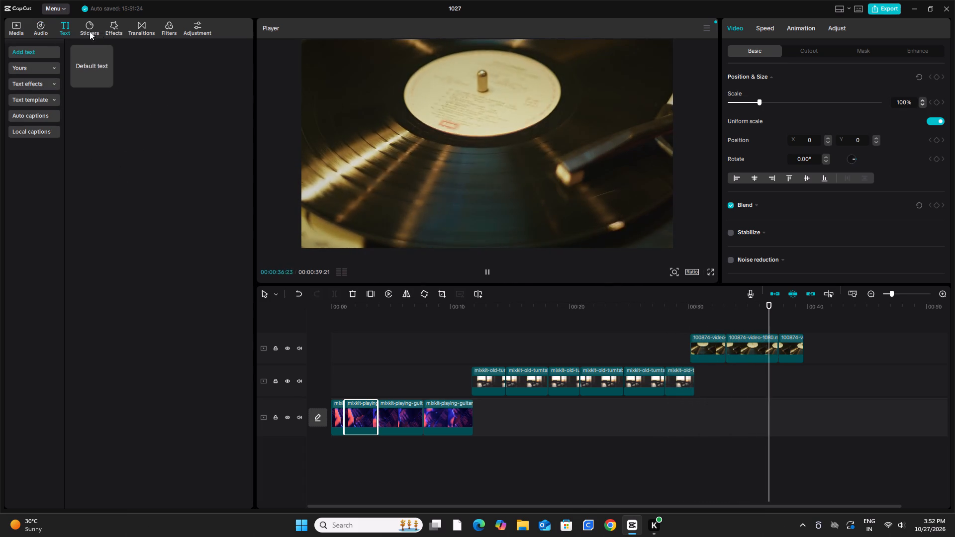
{"action": "left_click", "coordinate": [89, 31]}
{"action": "left_click", "coordinate": [62, 30]}
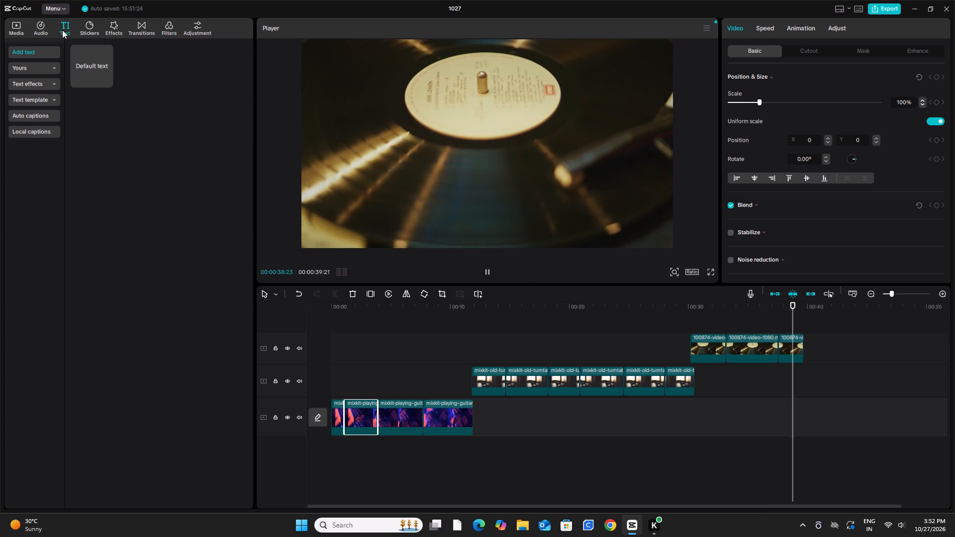
{"action": "left_click", "coordinate": [142, 28]}
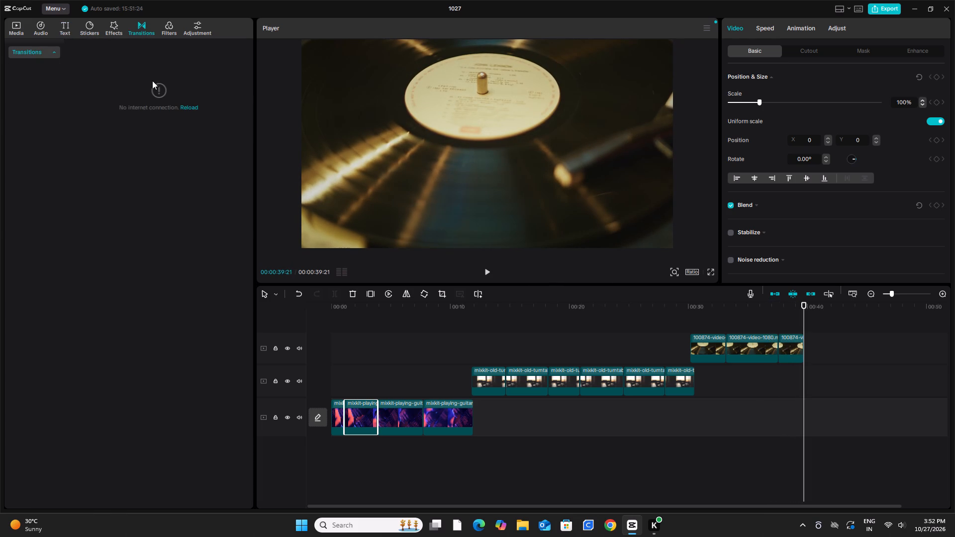
{"action": "left_click", "coordinate": [163, 23]}
{"action": "left_click", "coordinate": [204, 30]}
{"action": "left_click", "coordinate": [204, 30]}
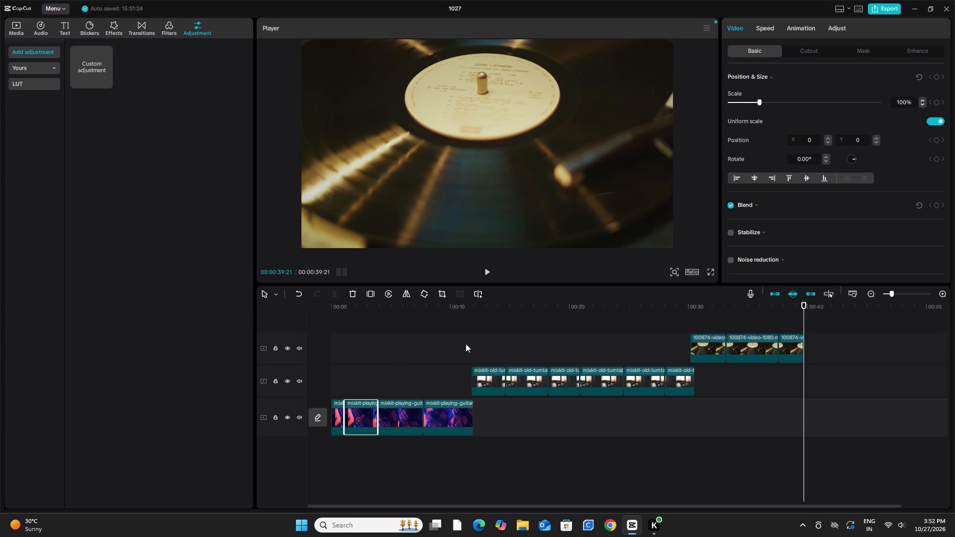
Turn on the timeline's preview axis and clear the selection of the second guitar piece.
{"action": "left_click", "coordinate": [831, 296]}
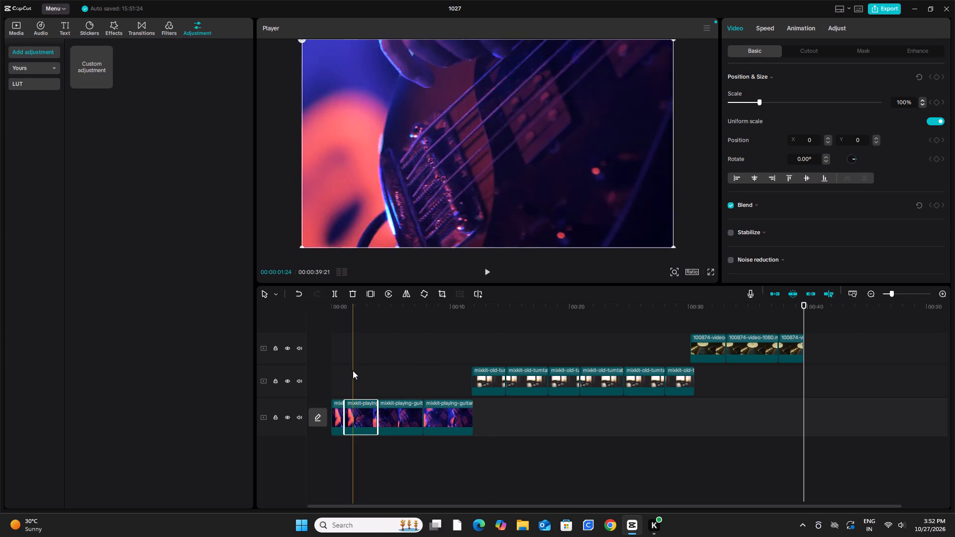
{"action": "left_click_drag", "start_coordinate": [353, 370], "coordinate": [361, 368]}
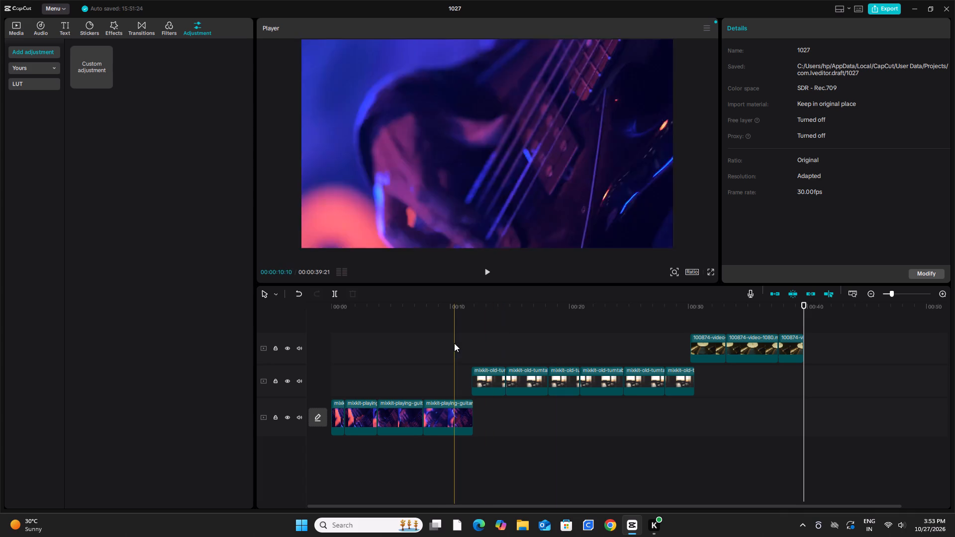
Play the timeline from about 2 seconds to review the guitar and turntable pieces.
{"action": "left_click", "coordinate": [357, 337]}
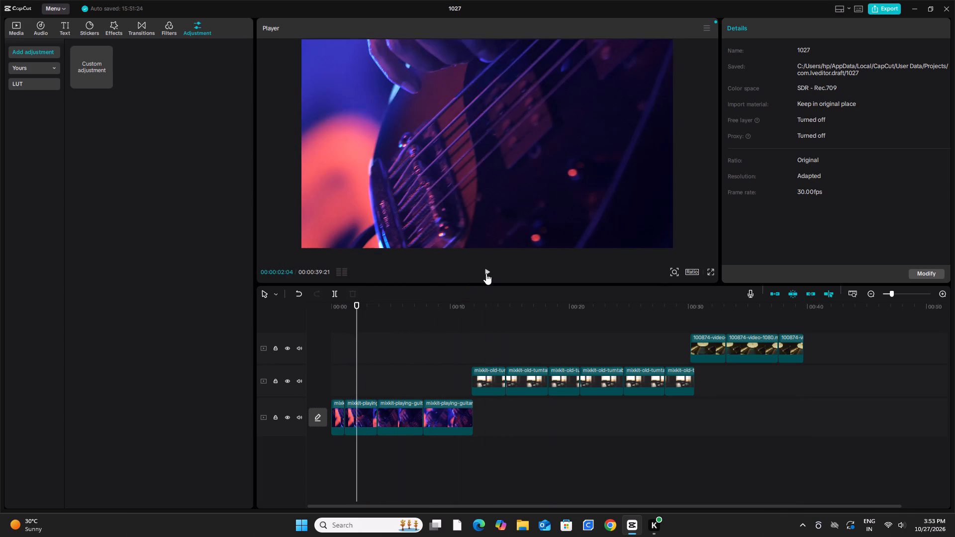
{"action": "left_click", "coordinate": [489, 273]}
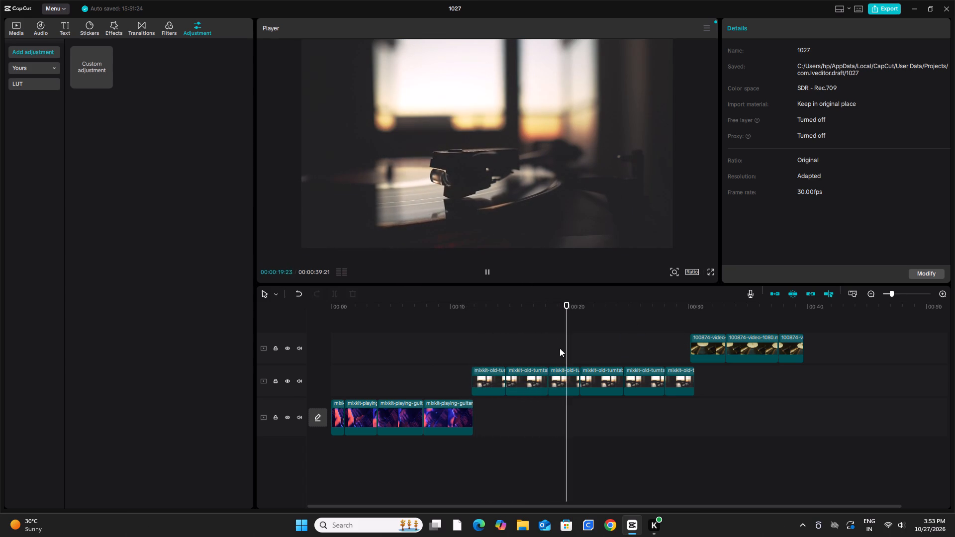
{"action": "scroll", "coordinate": [443, 358], "scroll_direction": "down", "scroll_amount": 1}
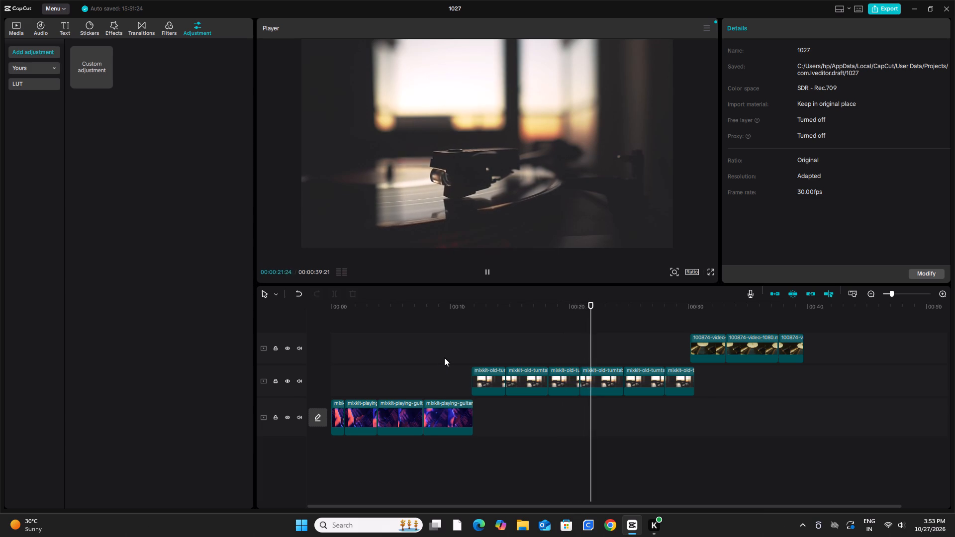
{"action": "scroll", "coordinate": [445, 358], "scroll_direction": "down", "scroll_amount": 1}
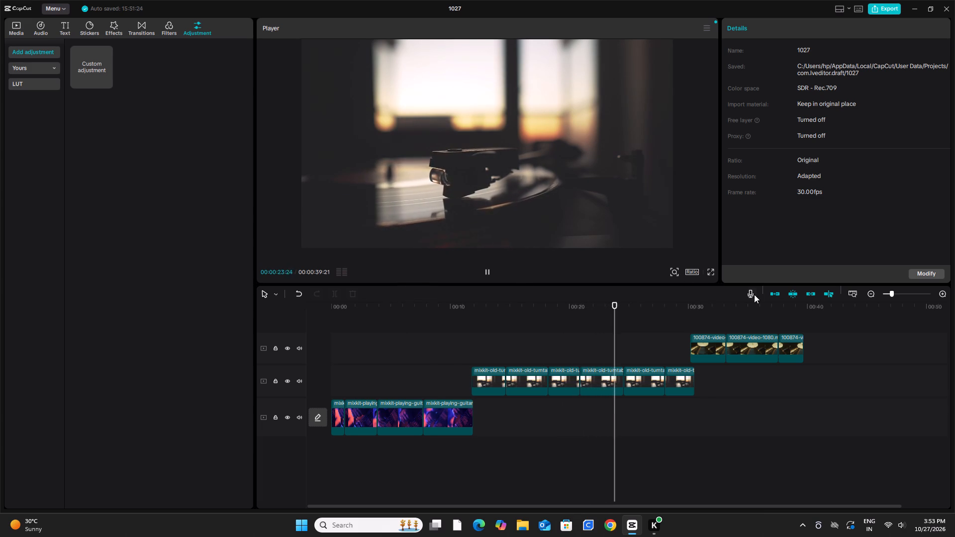
Set the voiceover recording volume to 101 and check the input device choices without recording.
{"action": "left_click", "coordinate": [748, 295]}
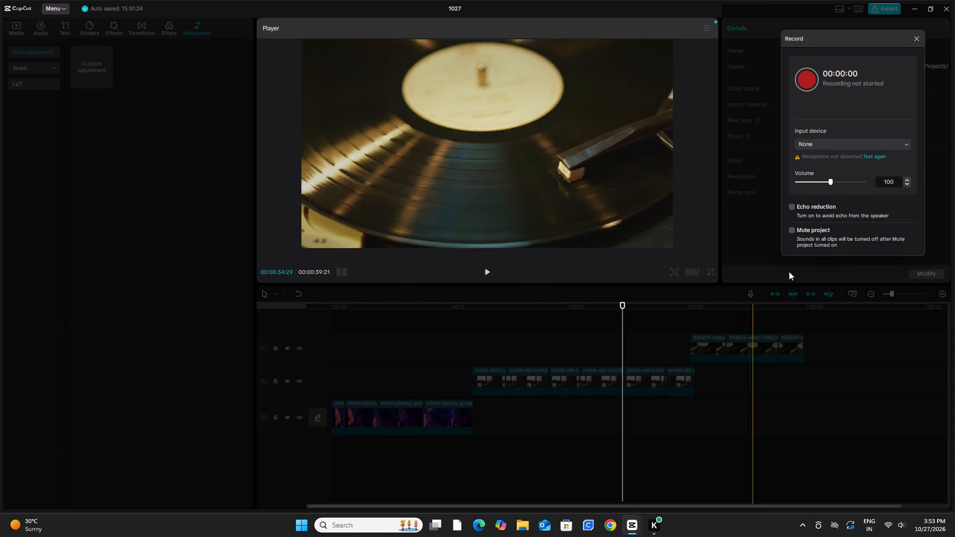
{"action": "left_click", "coordinate": [909, 179]}
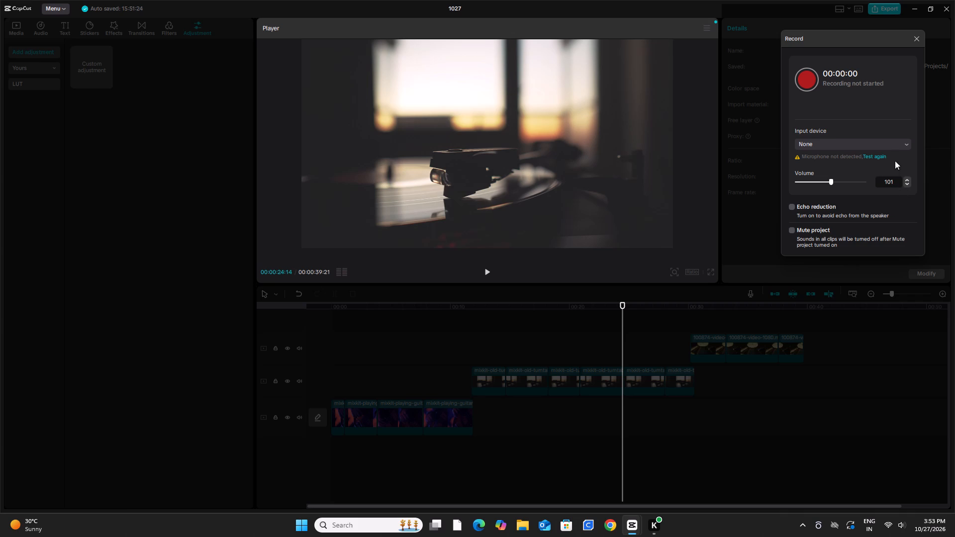
{"action": "left_click", "coordinate": [895, 144]}
{"action": "left_click", "coordinate": [896, 146]}
{"action": "left_click", "coordinate": [793, 379]}
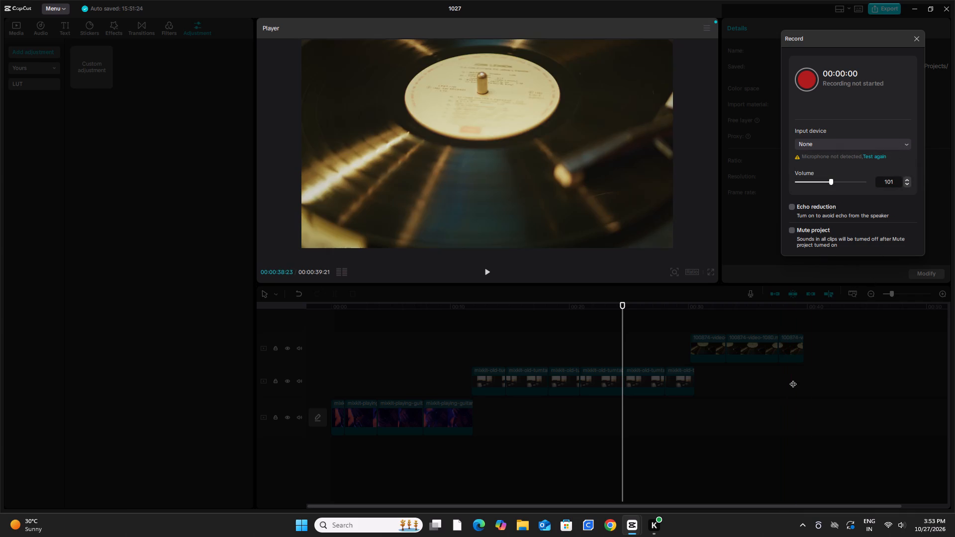
{"action": "left_click", "coordinate": [920, 33]}
{"action": "left_click", "coordinate": [752, 292]}
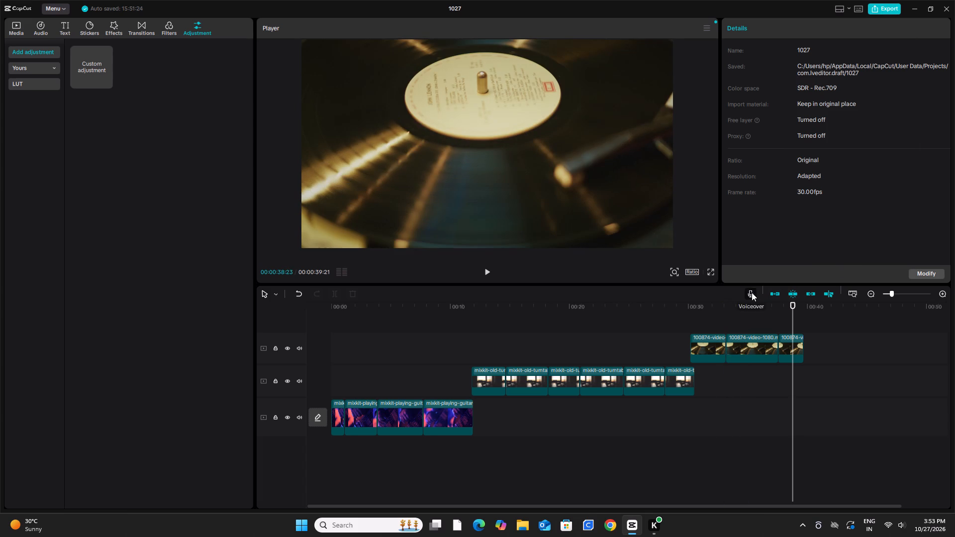
{"action": "left_click", "coordinate": [918, 40]}
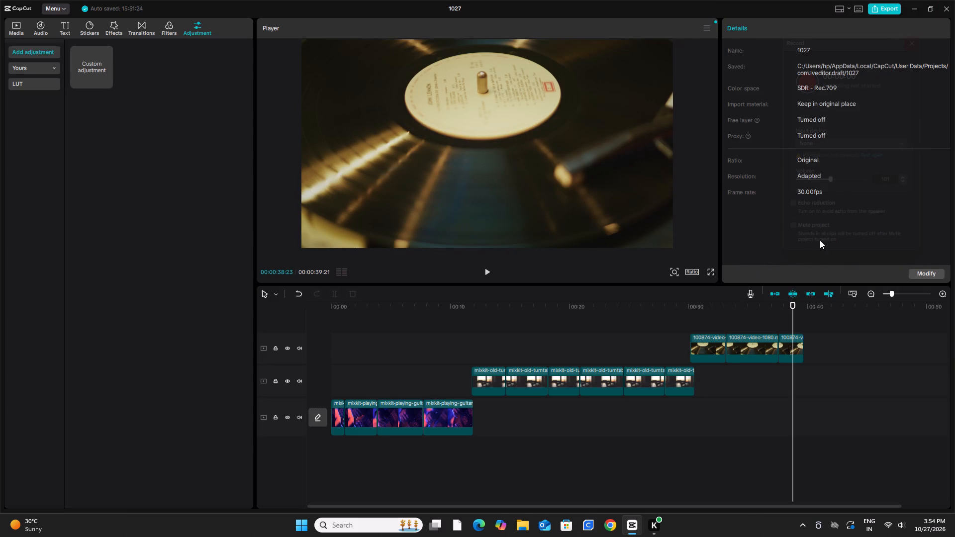
Set the project's frame rate to 60.00 fps and save the project settings.
{"action": "left_click", "coordinate": [918, 269]}
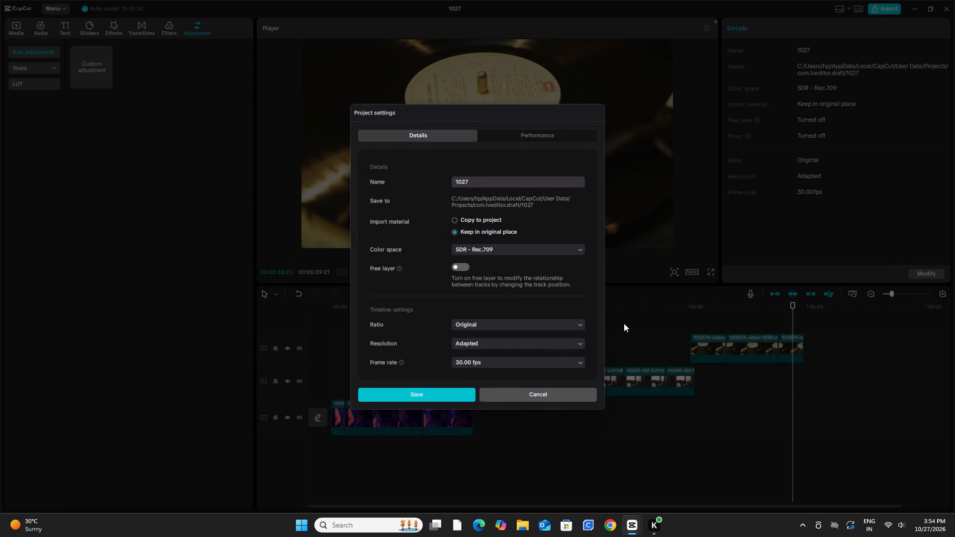
{"action": "left_click", "coordinate": [523, 360]}
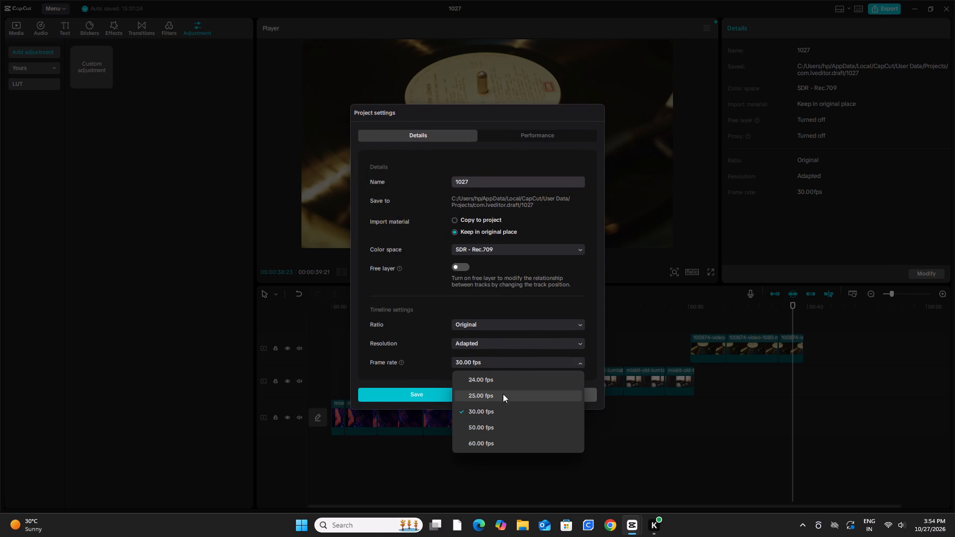
{"action": "left_click", "coordinate": [504, 447]}
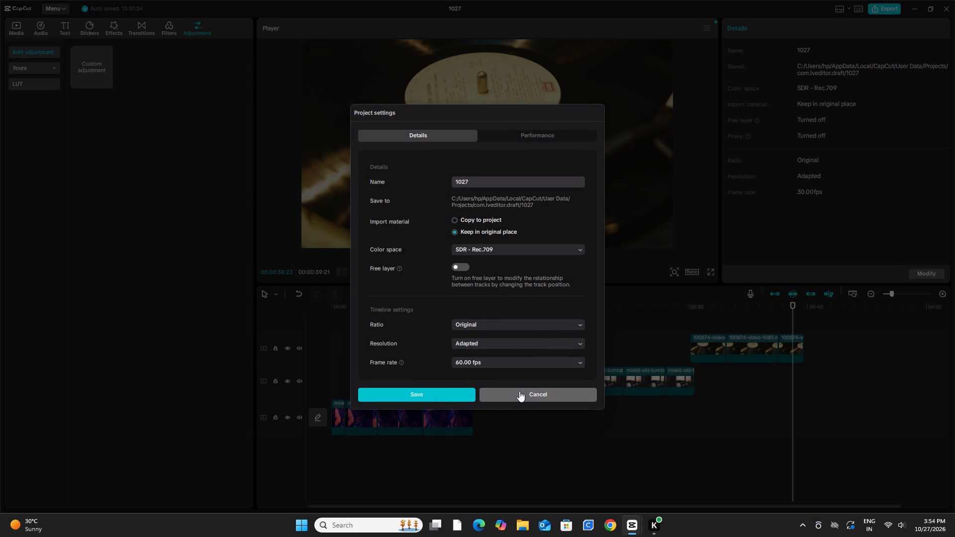
{"action": "left_click", "coordinate": [452, 391]}
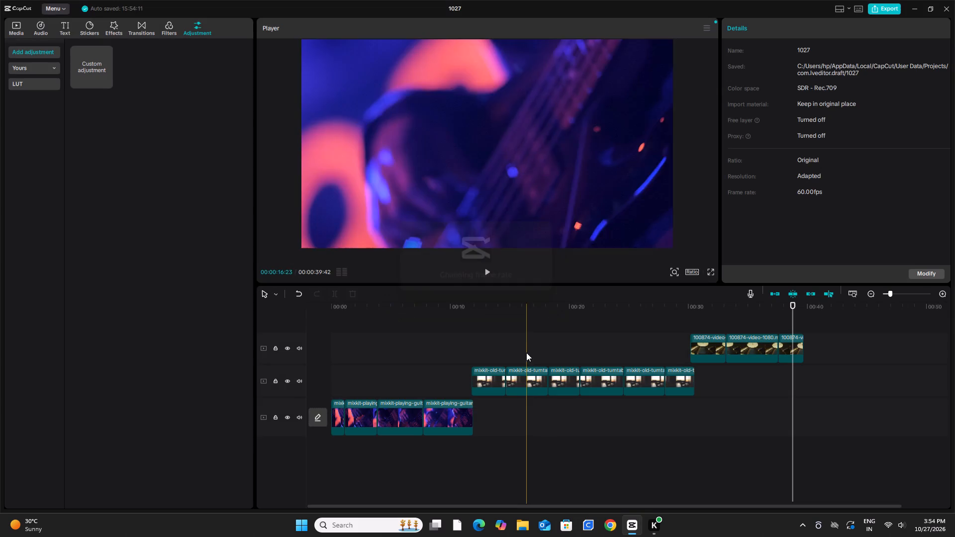
Play the whole timeline from the beginning to review the video.
{"action": "left_click", "coordinate": [329, 309]}
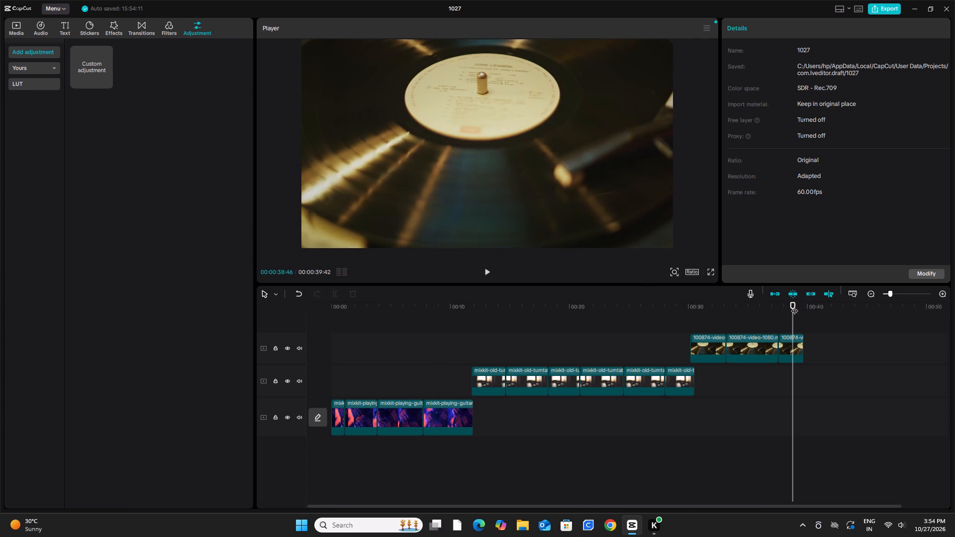
{"action": "left_click_drag", "start_coordinate": [794, 306], "coordinate": [220, 329]}
{"action": "left_click", "coordinate": [486, 270]}
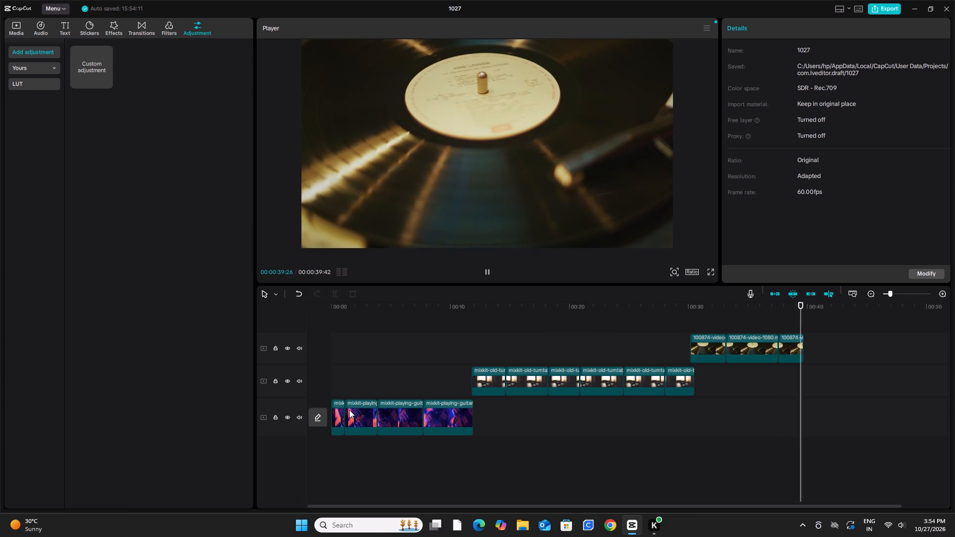
Using the Select leftward tool, extend the second guitar piece from its start so that it lasts about 3.4 seconds.
{"action": "left_click", "coordinate": [260, 295]}
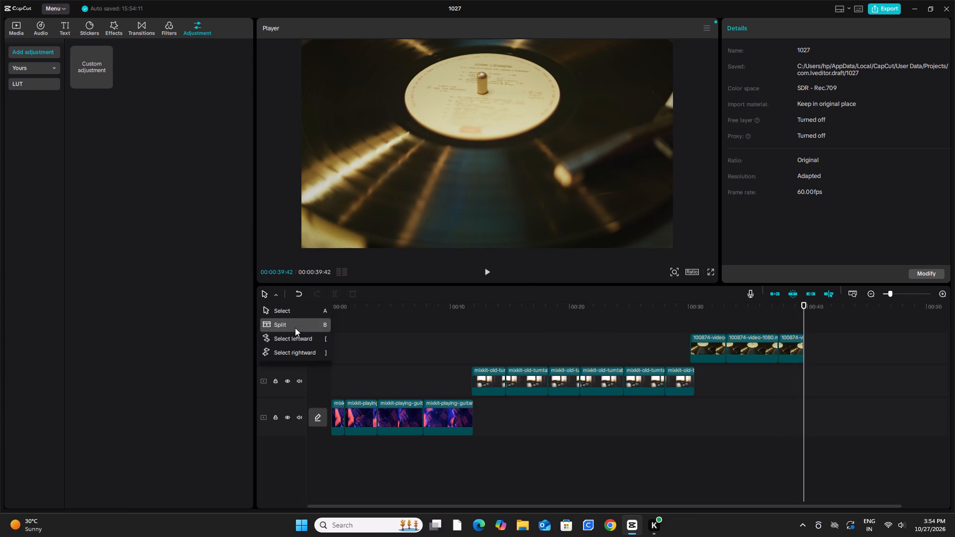
{"action": "left_click", "coordinate": [298, 336]}
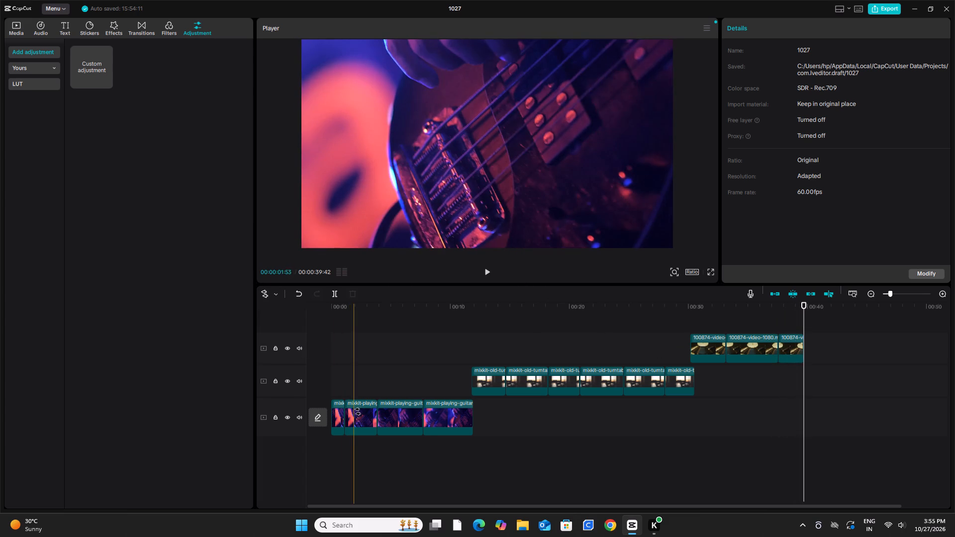
{"action": "left_click_drag", "start_coordinate": [346, 409], "coordinate": [348, 409]}
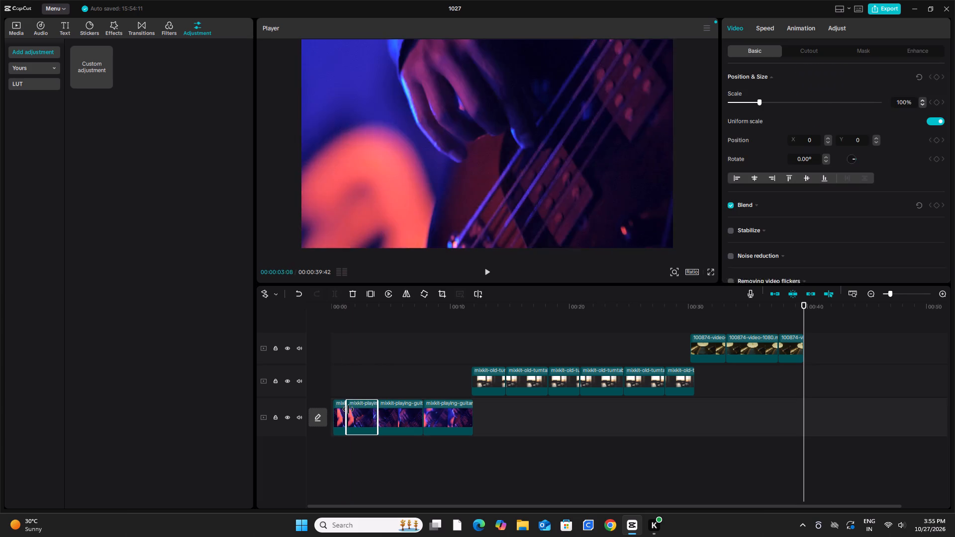
{"action": "left_click_drag", "start_coordinate": [348, 409], "coordinate": [338, 409]}
Move the short first guitar piece behind the second guitar piece on the main track.
{"action": "left_click", "coordinate": [336, 414]}
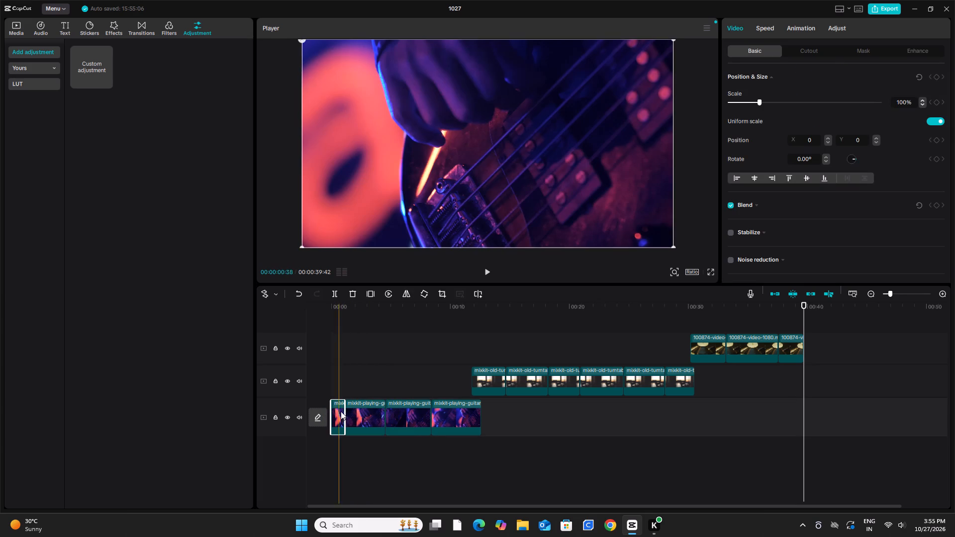
{"action": "left_click", "coordinate": [349, 411]}
{"action": "left_click", "coordinate": [339, 410]}
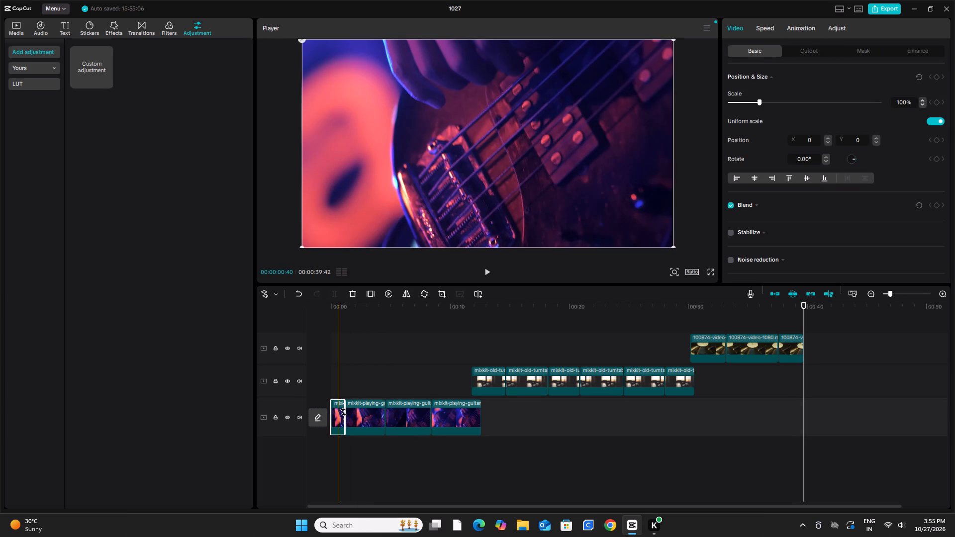
{"action": "left_click", "coordinate": [348, 411]}
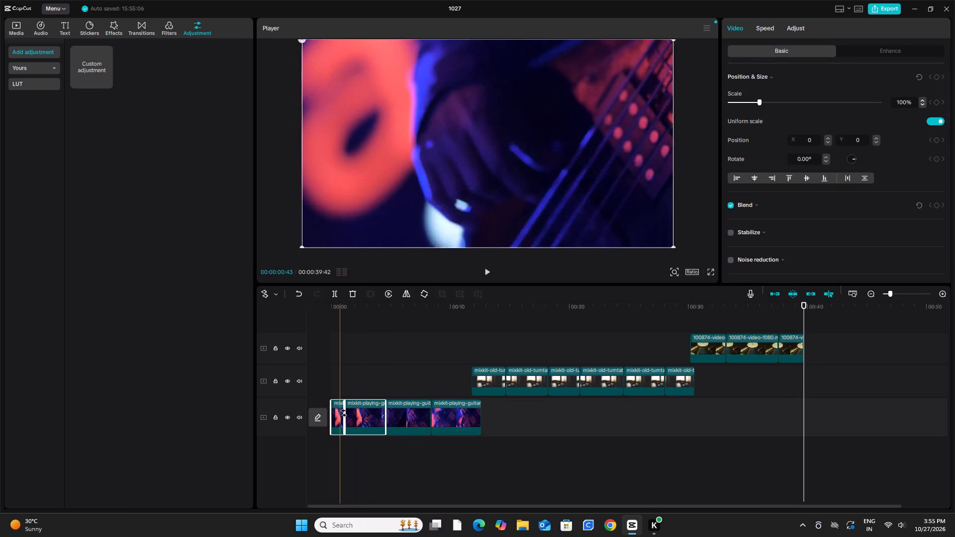
{"action": "left_click", "coordinate": [340, 411]}
{"action": "left_click", "coordinate": [341, 410]}
{"action": "left_click_drag", "start_coordinate": [341, 409], "coordinate": [346, 410]}
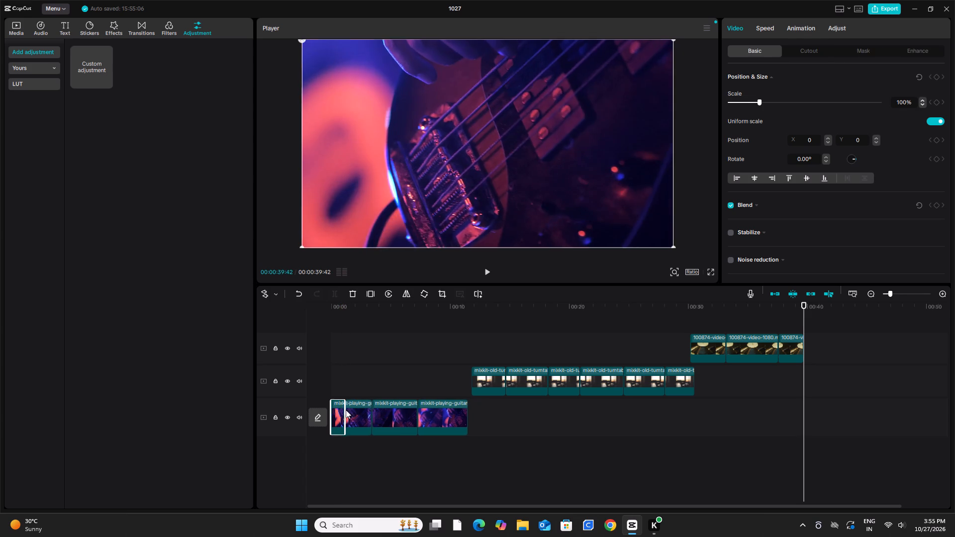
{"action": "left_click_drag", "start_coordinate": [346, 410], "coordinate": [380, 412]}
Extend the moved guitar piece from its end so that it lasts about 11 seconds.
{"action": "left_click_drag", "start_coordinate": [385, 411], "coordinate": [407, 412]}
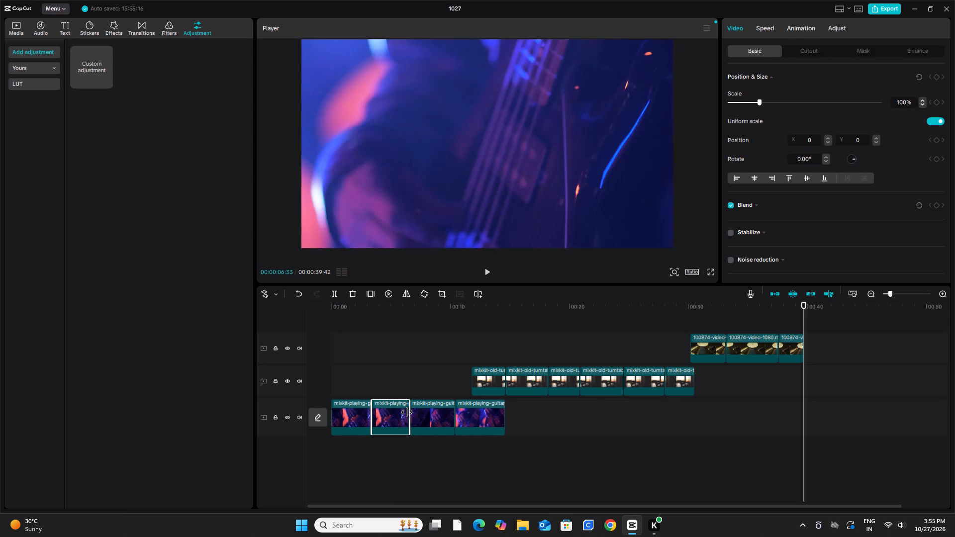
{"action": "left_click_drag", "start_coordinate": [407, 412], "coordinate": [609, 424]}
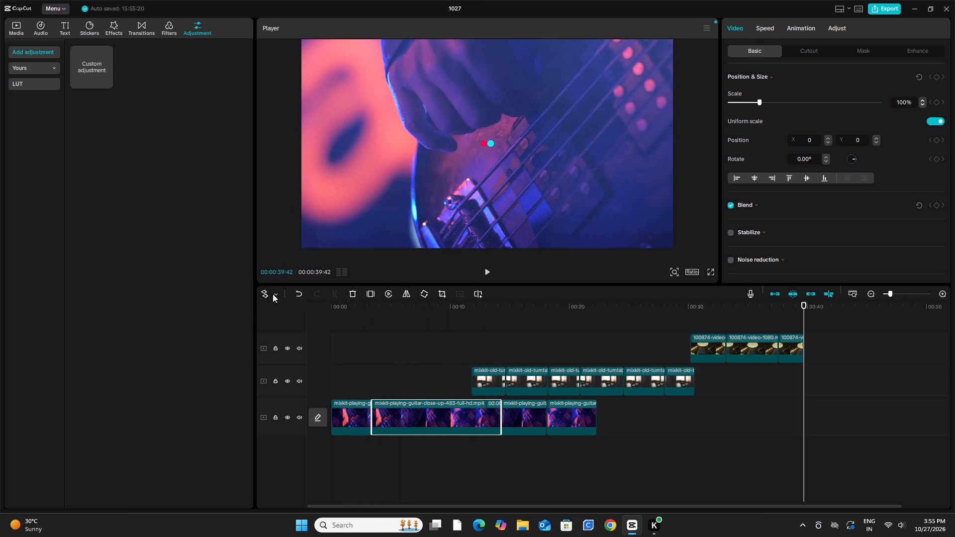
Switch back to the Select tool and try to extend the third turntable piece from its end.
{"action": "left_click", "coordinate": [272, 294]}
{"action": "left_click", "coordinate": [288, 309]}
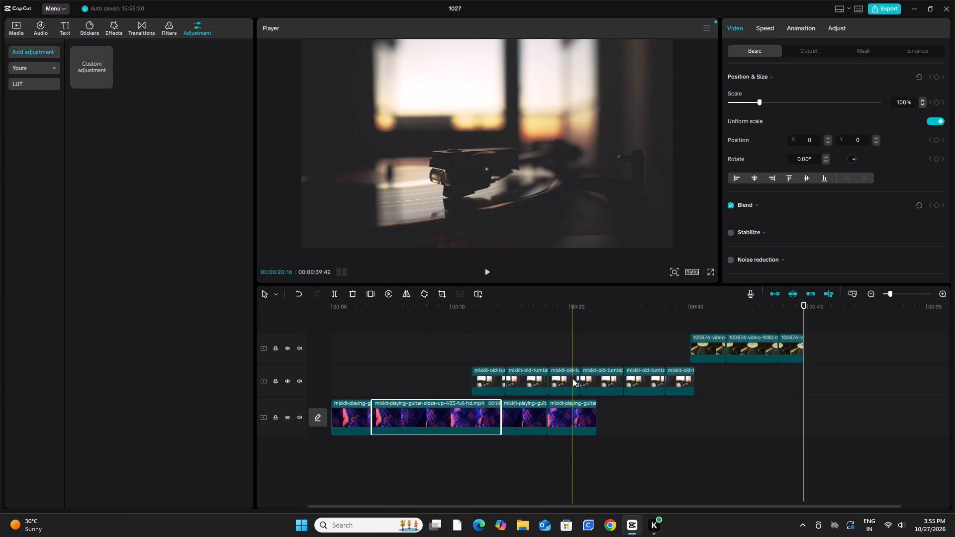
{"action": "left_click_drag", "start_coordinate": [579, 373], "coordinate": [605, 374]}
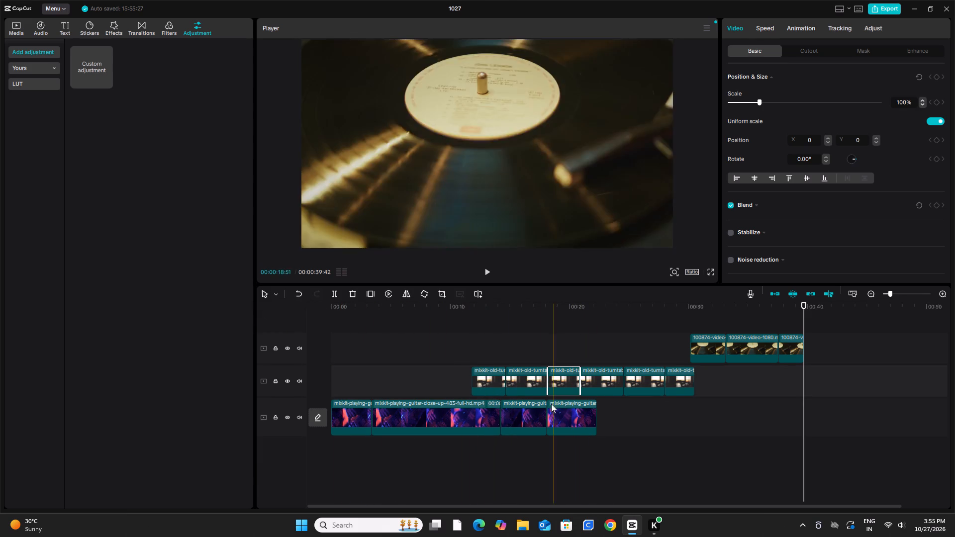
Move the first two turntable pieces behind the other turntable pieces on their track, in order, starting at about 31 seconds.
{"action": "left_click", "coordinate": [488, 378]}
{"action": "left_click_drag", "start_coordinate": [488, 378], "coordinate": [727, 381]}
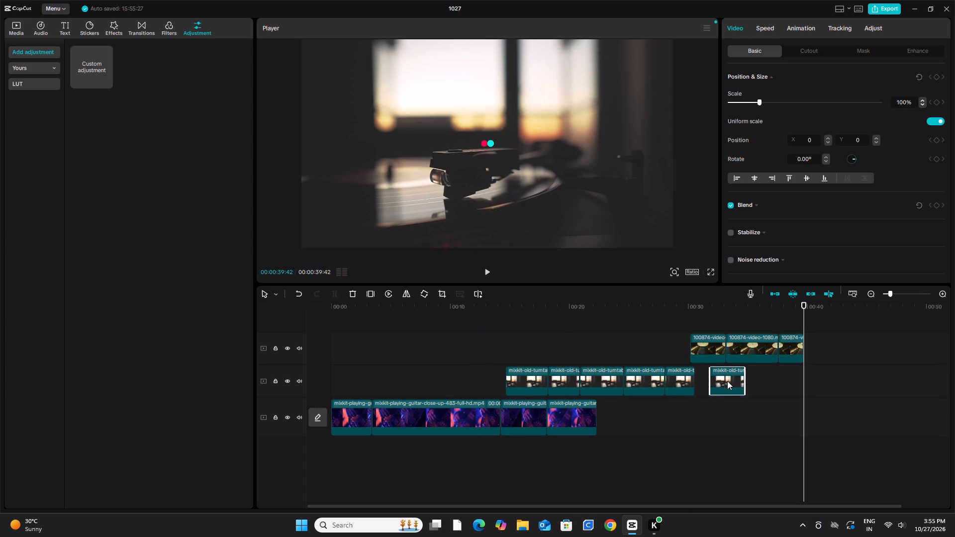
{"action": "left_click_drag", "start_coordinate": [727, 381], "coordinate": [716, 380]}
{"action": "left_click", "coordinate": [521, 386]}
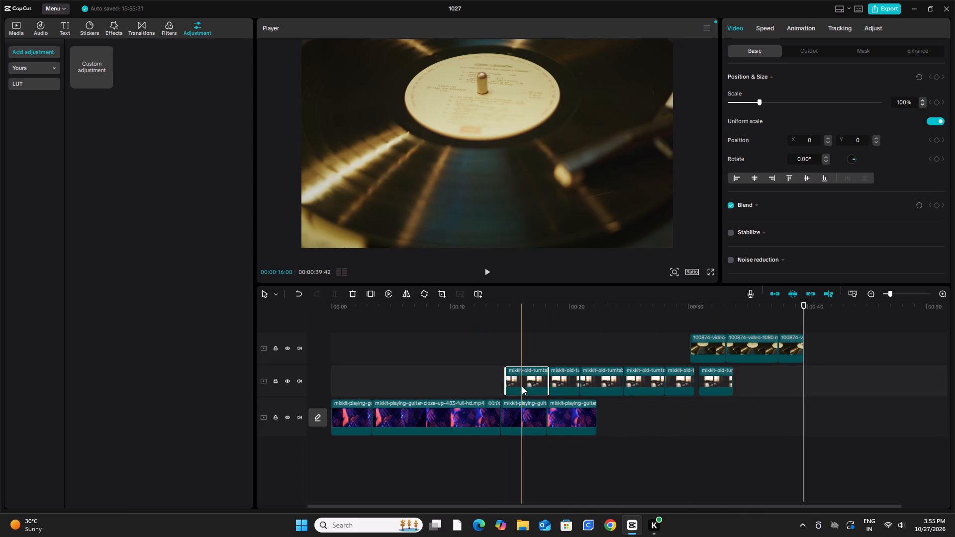
{"action": "left_click_drag", "start_coordinate": [522, 386], "coordinate": [751, 384]}
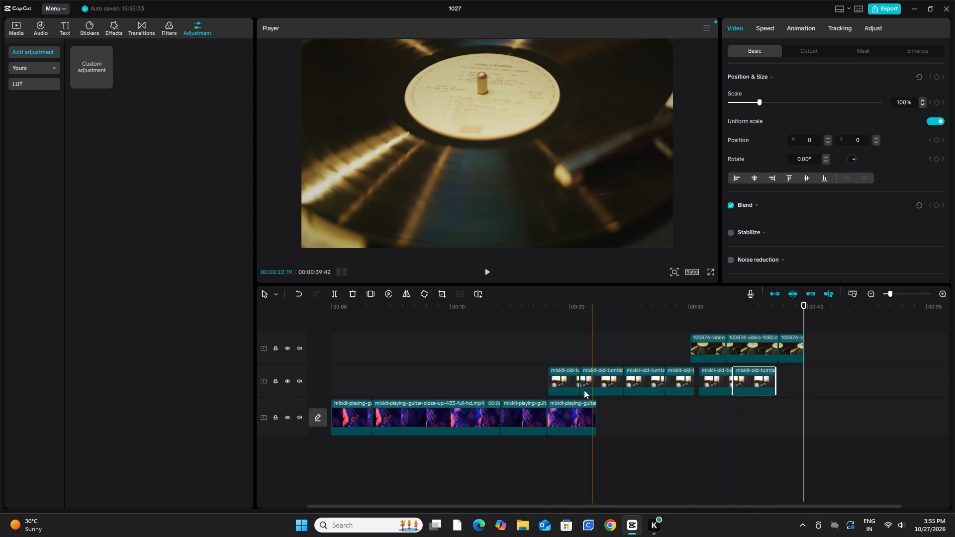
Move the two turntable pieces now first on their track down to the main track, in order, behind the last guitar piece.
{"action": "left_click", "coordinate": [561, 383]}
{"action": "left_click_drag", "start_coordinate": [562, 382], "coordinate": [669, 424]}
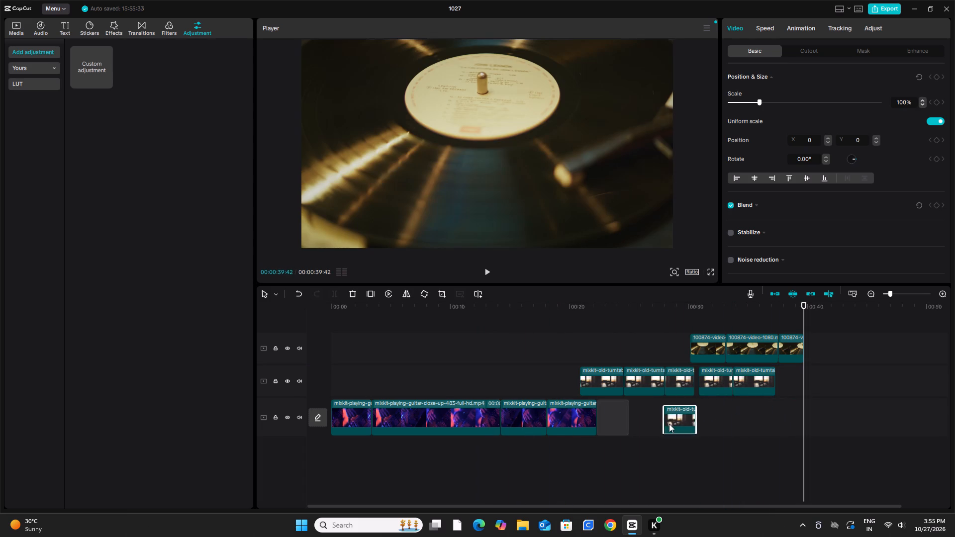
{"action": "left_click_drag", "start_coordinate": [669, 424], "coordinate": [617, 424]}
{"action": "left_click", "coordinate": [594, 387]}
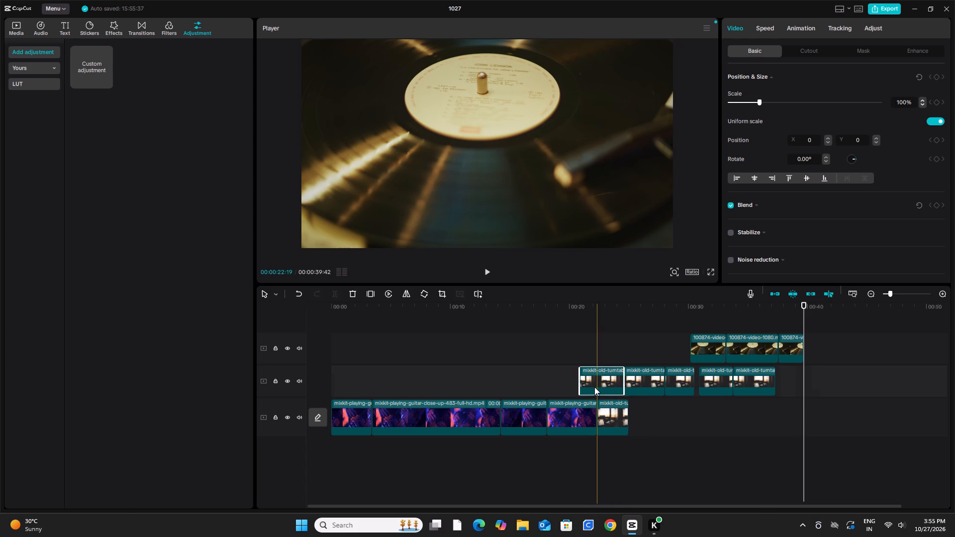
{"action": "left_click_drag", "start_coordinate": [594, 386], "coordinate": [648, 421]}
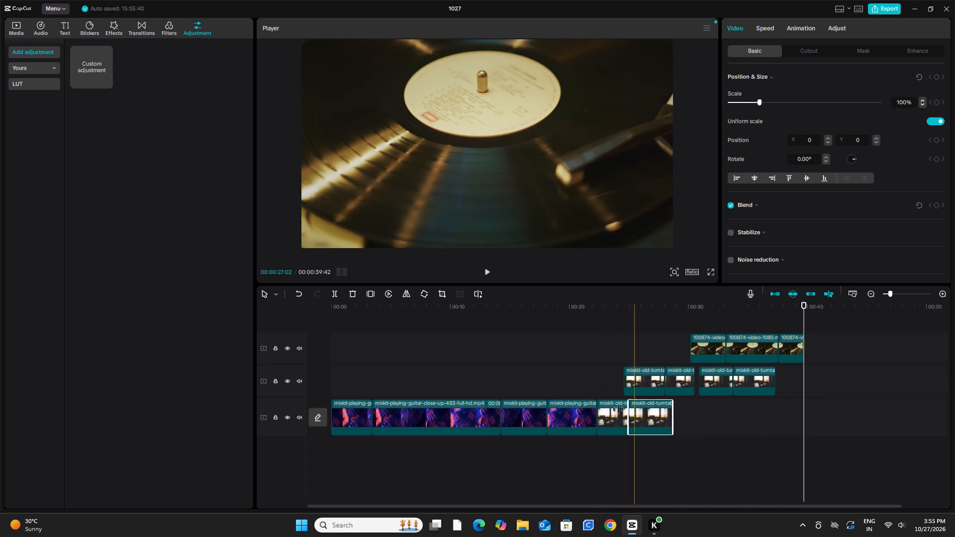
{"action": "left_click", "coordinate": [525, 359]}
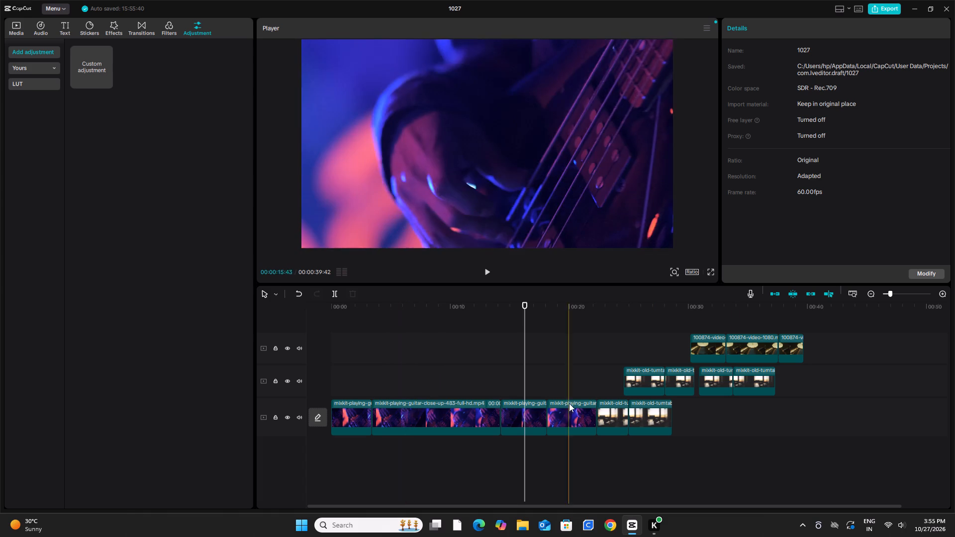
Move the first remaining turntable piece on the middle track to the end of that track, directly behind the last piece.
{"action": "left_click", "coordinate": [644, 371]}
{"action": "left_click_drag", "start_coordinate": [644, 372], "coordinate": [788, 381]}
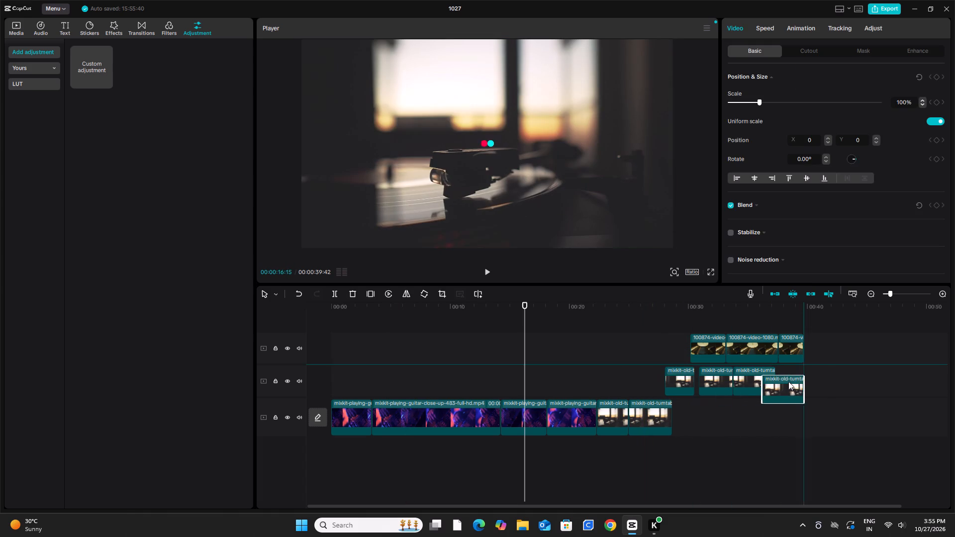
{"action": "left_click_drag", "start_coordinate": [788, 381], "coordinate": [798, 375]}
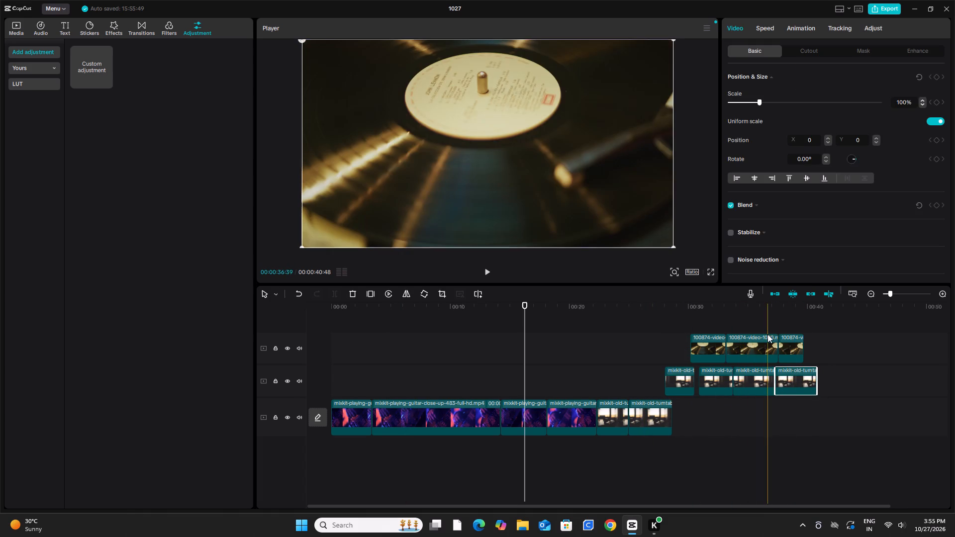
Shift the three vinyl record pieces later on the top track in the same order, with the first starting at about 40 seconds.
{"action": "left_click", "coordinate": [710, 342]}
{"action": "left_click_drag", "start_coordinate": [707, 344], "coordinate": [828, 347]}
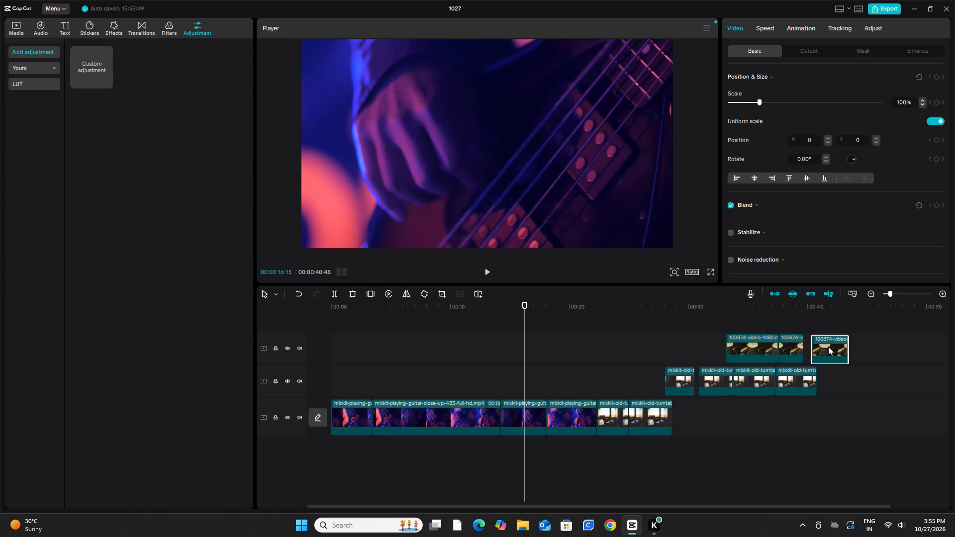
{"action": "left_click_drag", "start_coordinate": [828, 347], "coordinate": [827, 346]}
{"action": "left_click", "coordinate": [745, 348]}
{"action": "left_click_drag", "start_coordinate": [744, 348], "coordinate": [839, 345]}
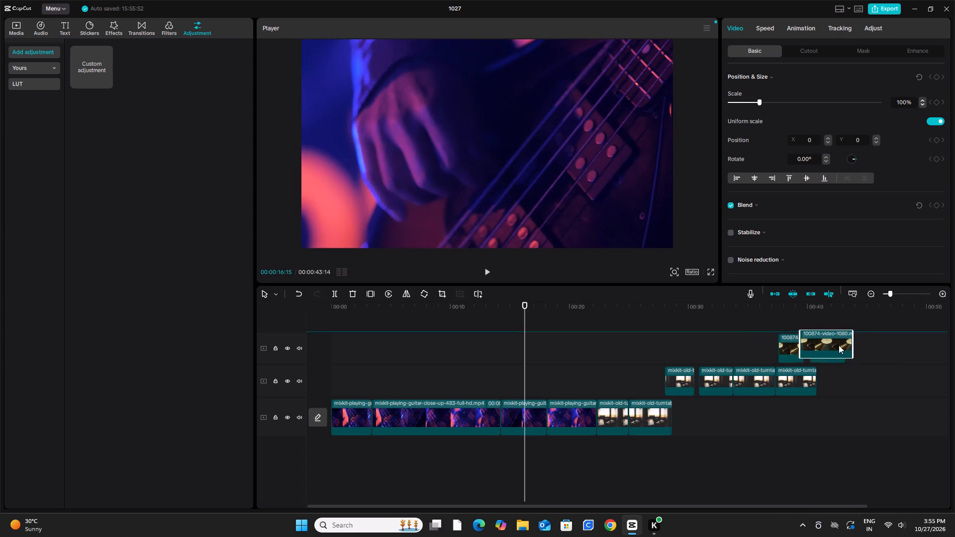
{"action": "left_click_drag", "start_coordinate": [839, 345], "coordinate": [869, 345]}
{"action": "left_click", "coordinate": [795, 346]}
{"action": "left_click_drag", "start_coordinate": [794, 348], "coordinate": [905, 364]}
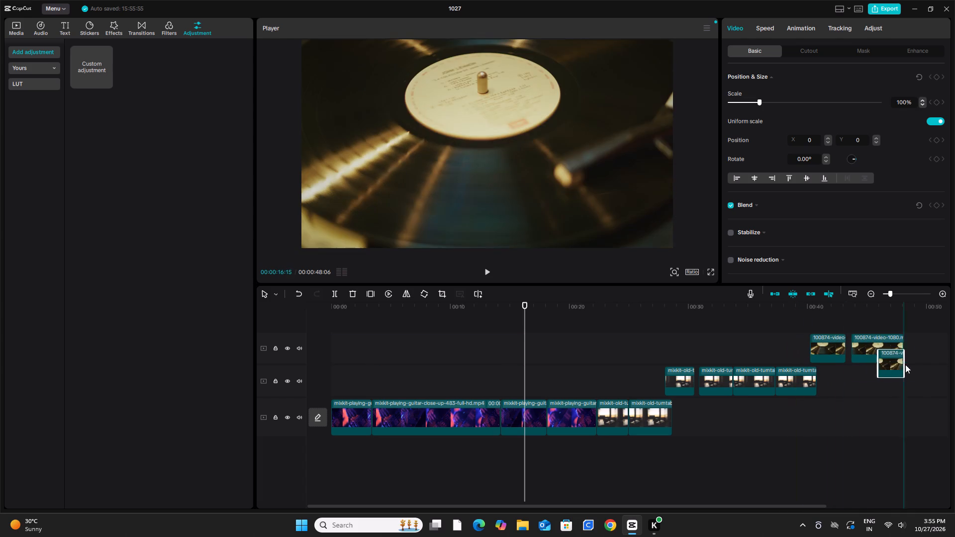
{"action": "left_click_drag", "start_coordinate": [905, 364], "coordinate": [920, 349]}
Return the playhead to the start of the timeline and play the rearranged video.
{"action": "left_click", "coordinate": [637, 372]}
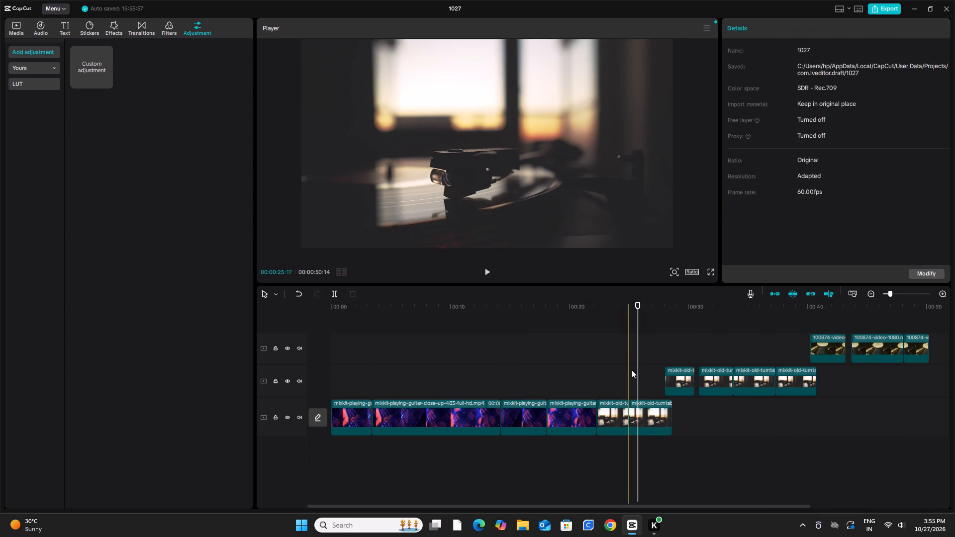
{"action": "left_click_drag", "start_coordinate": [640, 305], "coordinate": [641, 305]}
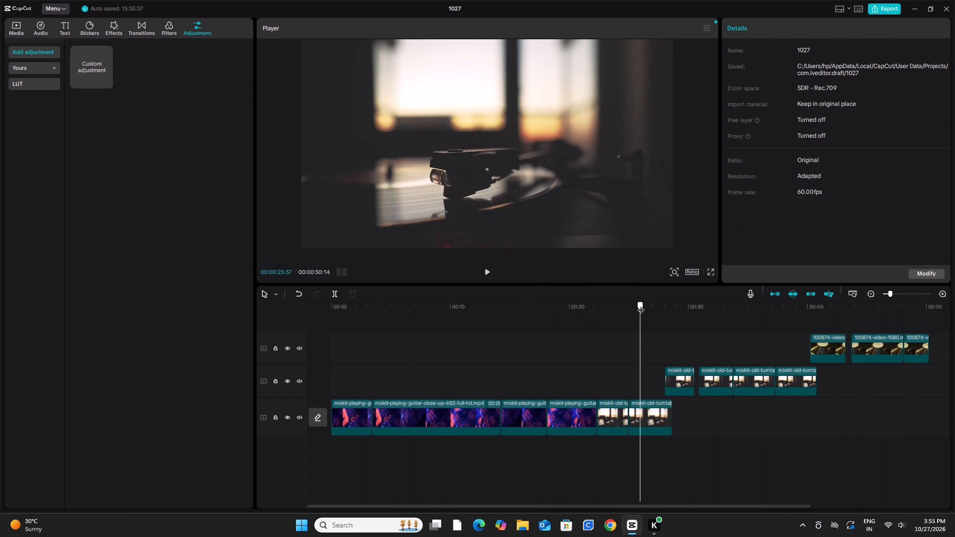
{"action": "left_click_drag", "start_coordinate": [641, 305], "coordinate": [274, 359]}
{"action": "left_click", "coordinate": [489, 272]}
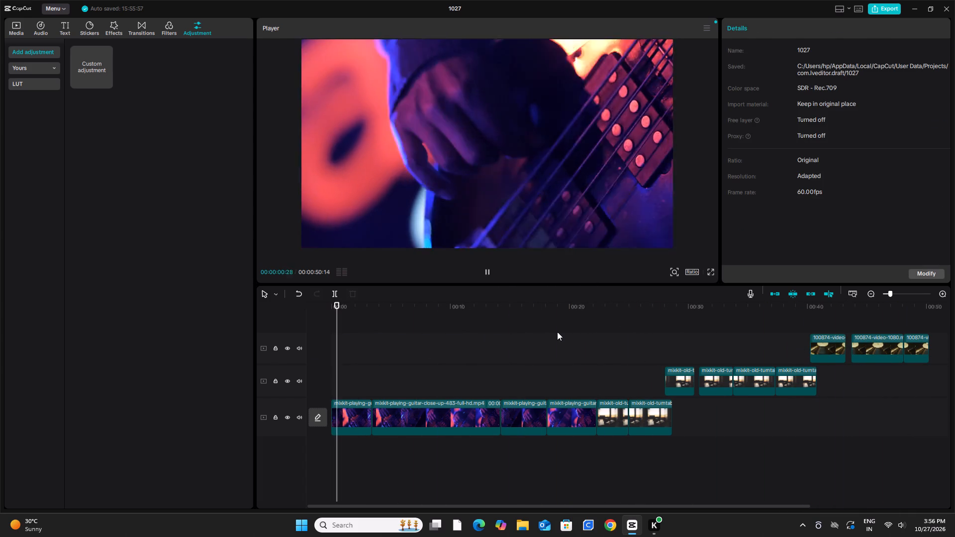
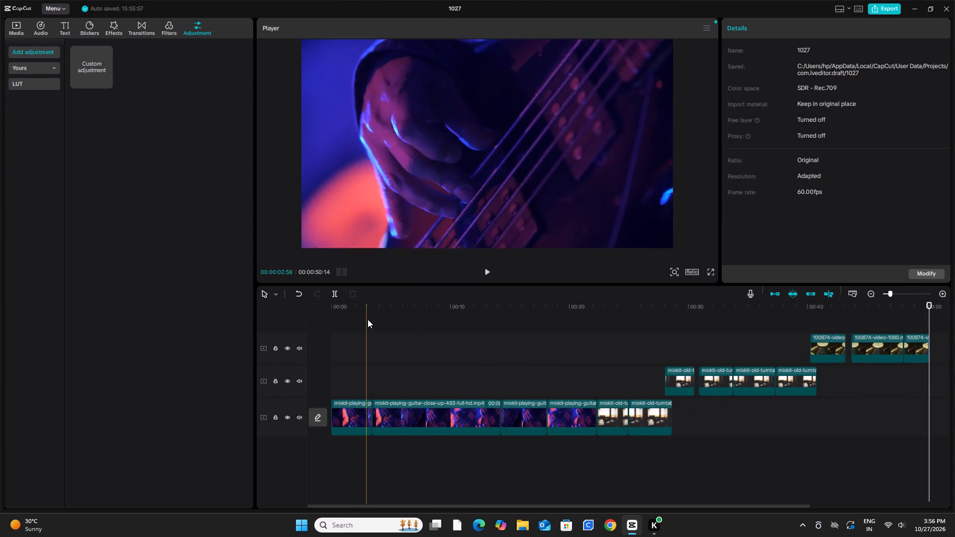
Browse the audio library's sound effects, music and own imports for a soundtrack to use with the video.
{"action": "left_click", "coordinate": [342, 312]}
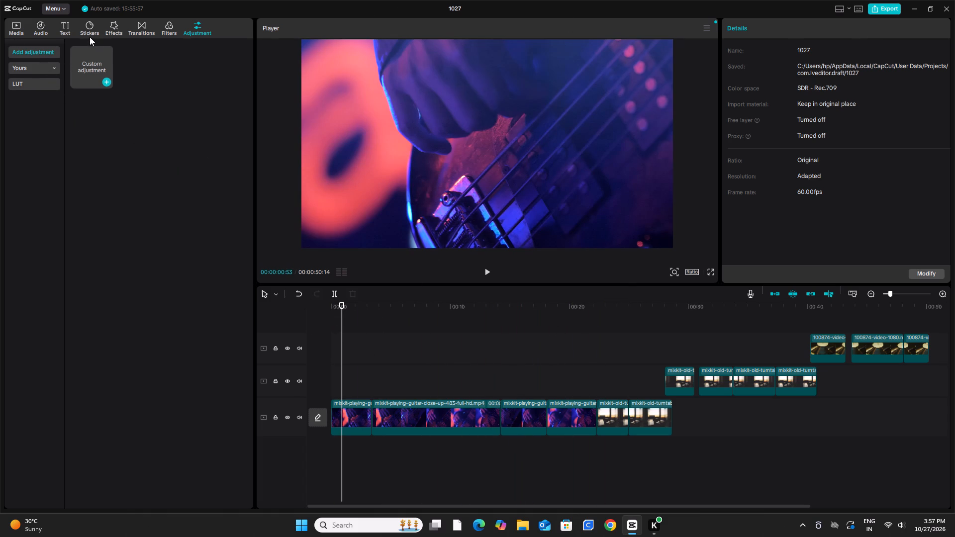
{"action": "left_click", "coordinate": [43, 25]}
{"action": "left_click", "coordinate": [43, 25]}
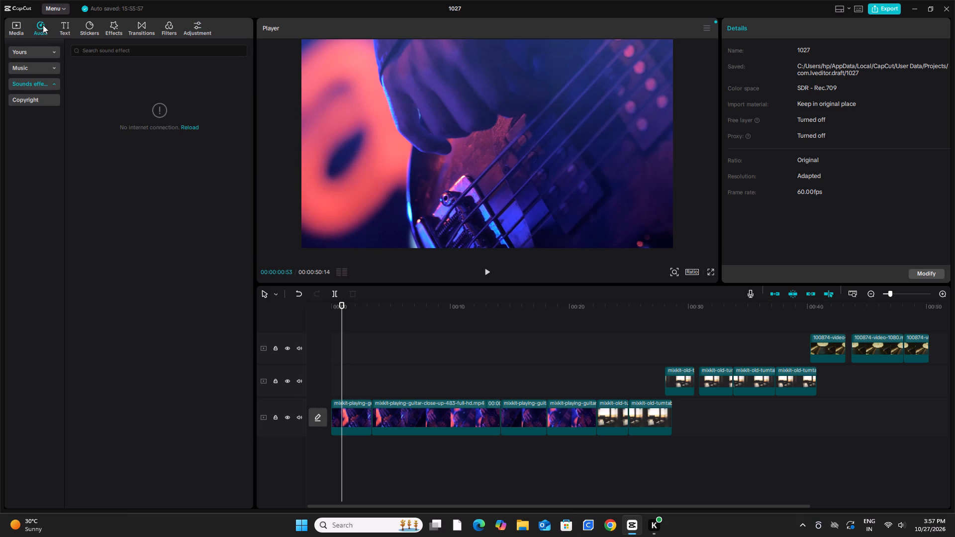
{"action": "left_click", "coordinate": [48, 67]}
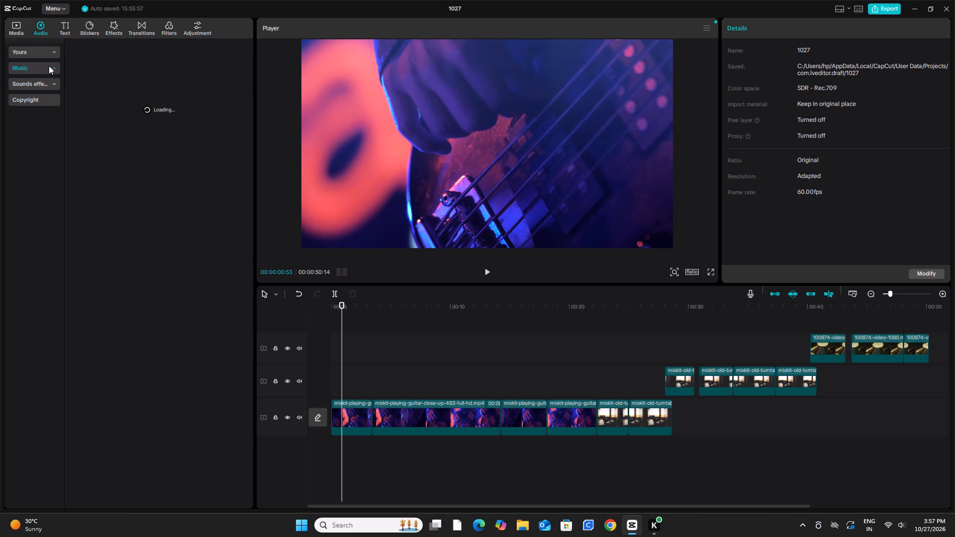
{"action": "left_click", "coordinate": [54, 52]}
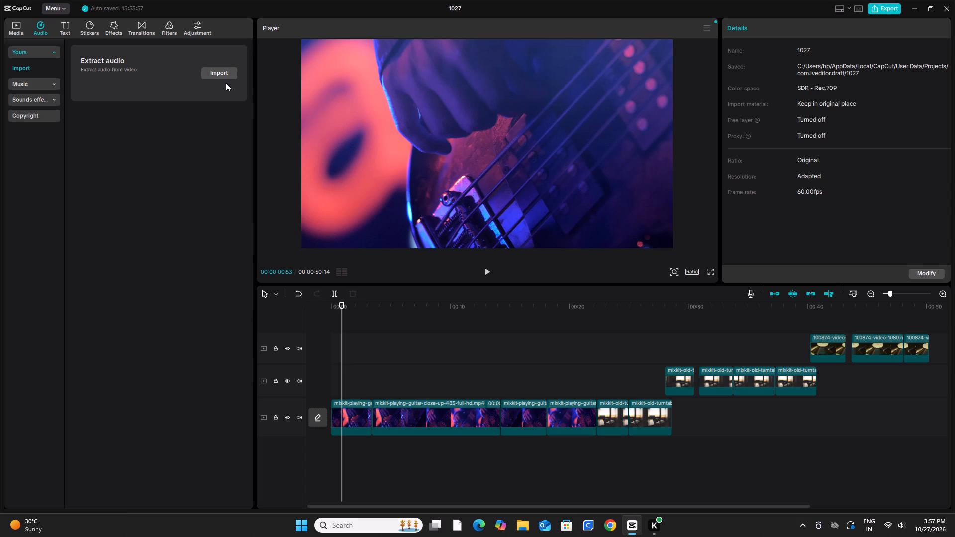
{"action": "left_click", "coordinate": [167, 121]}
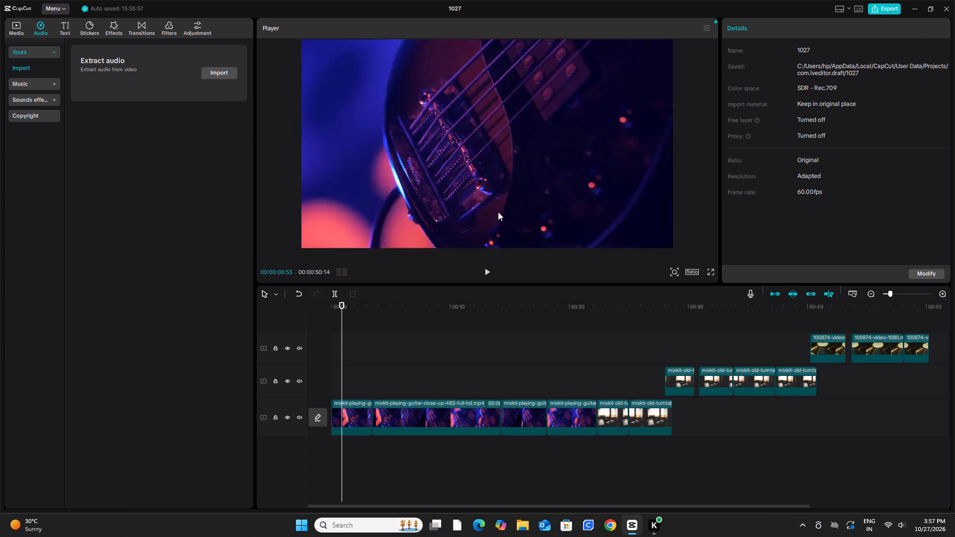
{"action": "left_click", "coordinate": [482, 268]}
{"action": "left_click", "coordinate": [483, 268]}
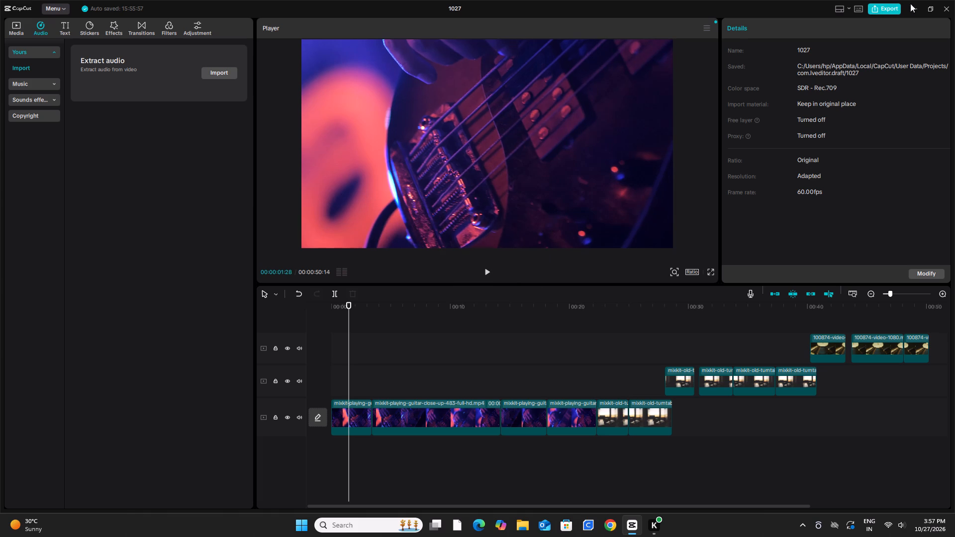
Switch to Chrome, close the download history and search Google for an audio sound track in a new tab.
{"action": "left_click", "coordinate": [926, 7]}
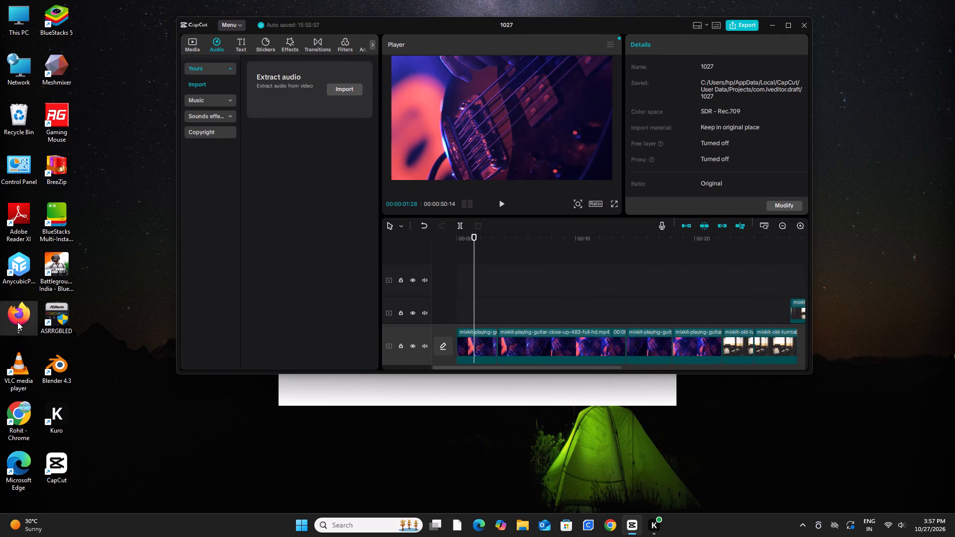
{"action": "double_click", "coordinate": [18, 423]}
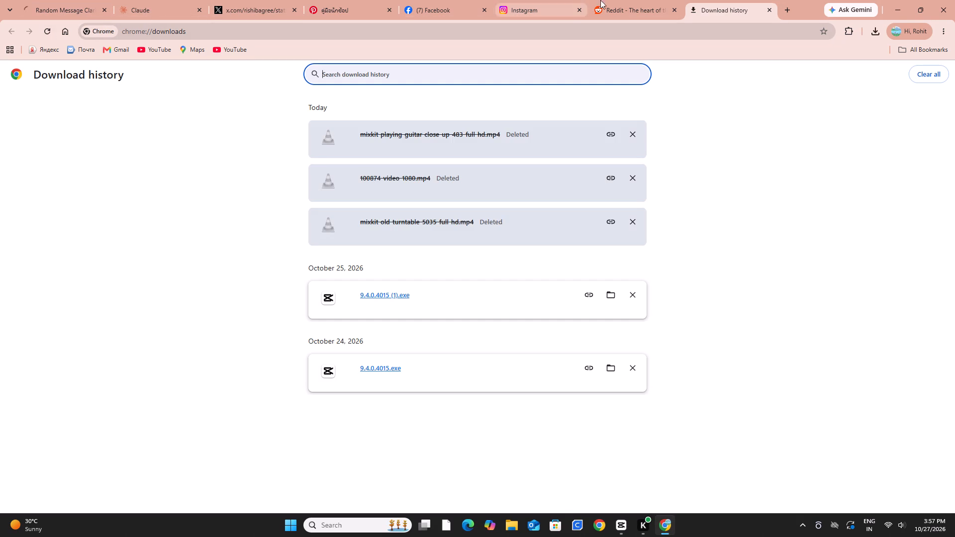
{"action": "left_click", "coordinate": [771, 8]}
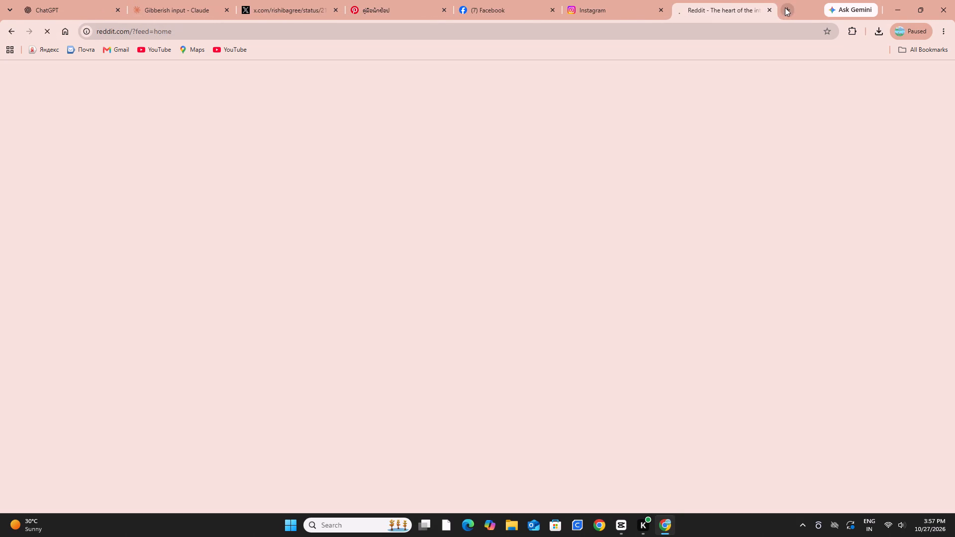
{"action": "left_click", "coordinate": [786, 7]}
{"action": "left_click", "coordinate": [376, 204]}
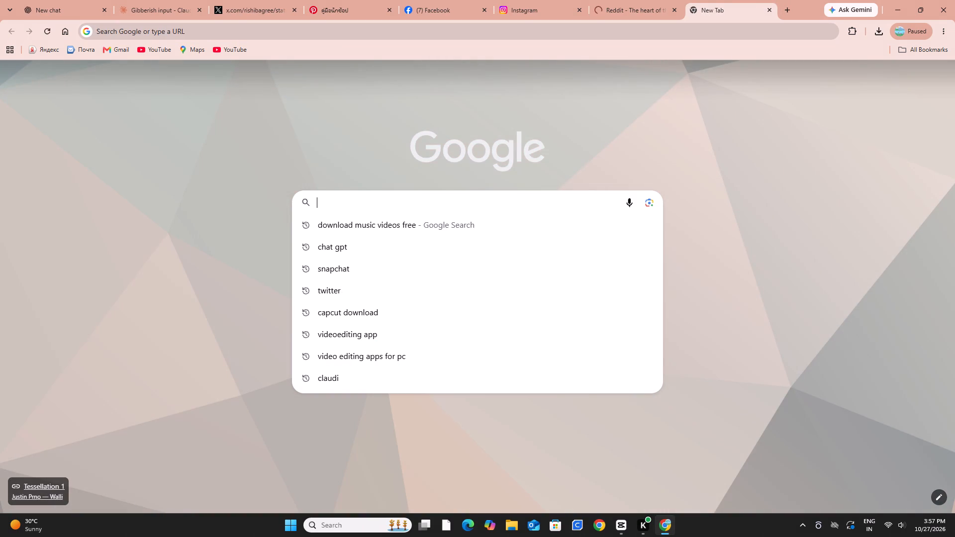
{"action": "type", "text": "audio"}
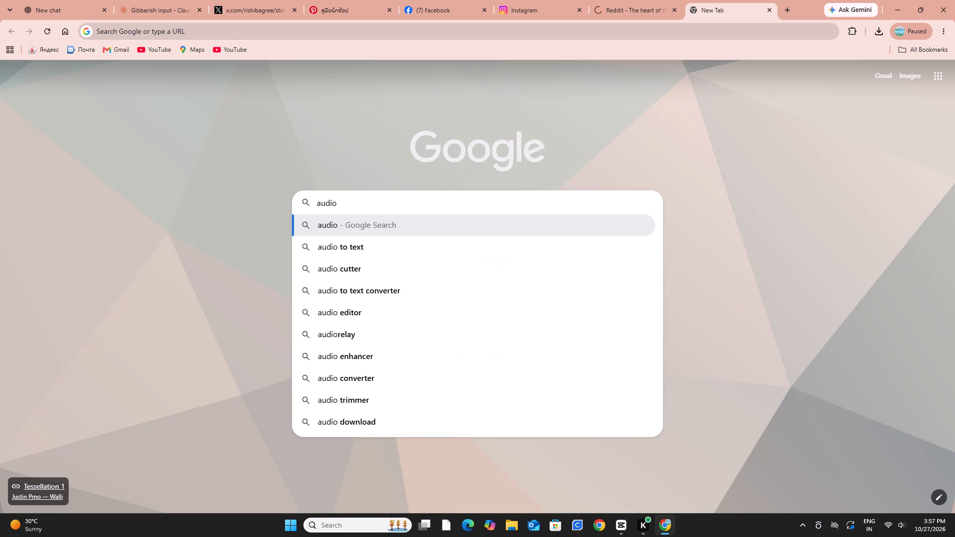
{"action": "key", "text": "space"}
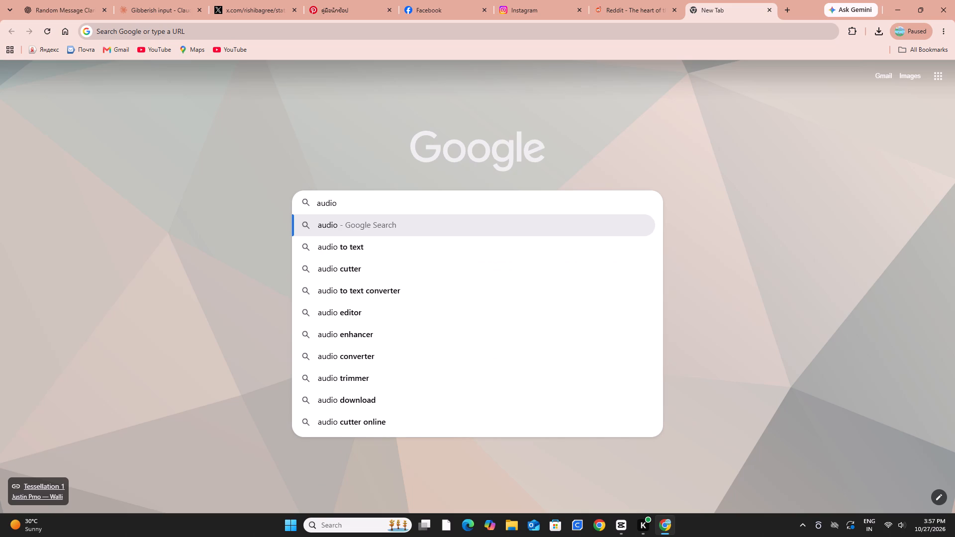
{"action": "type", "text": "sound track"}
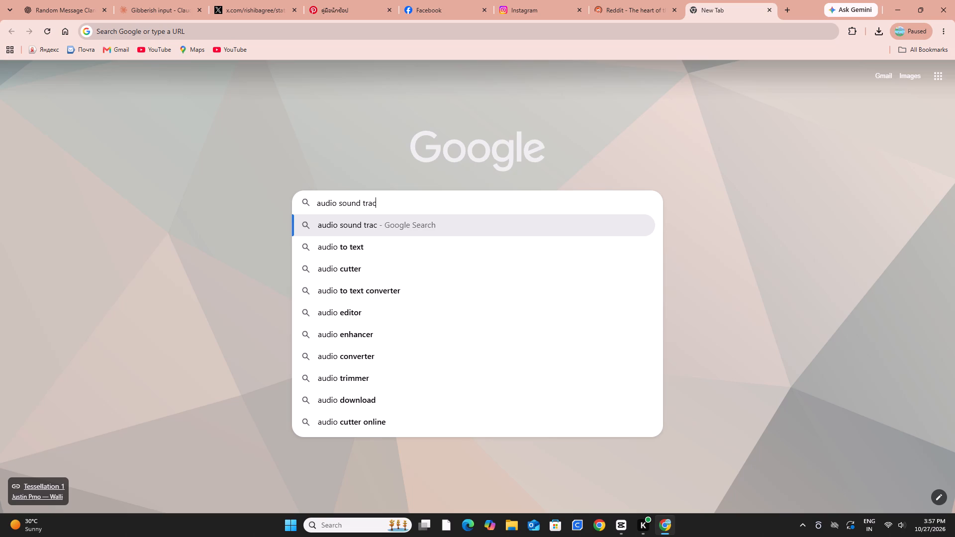
{"action": "key", "text": "k"}
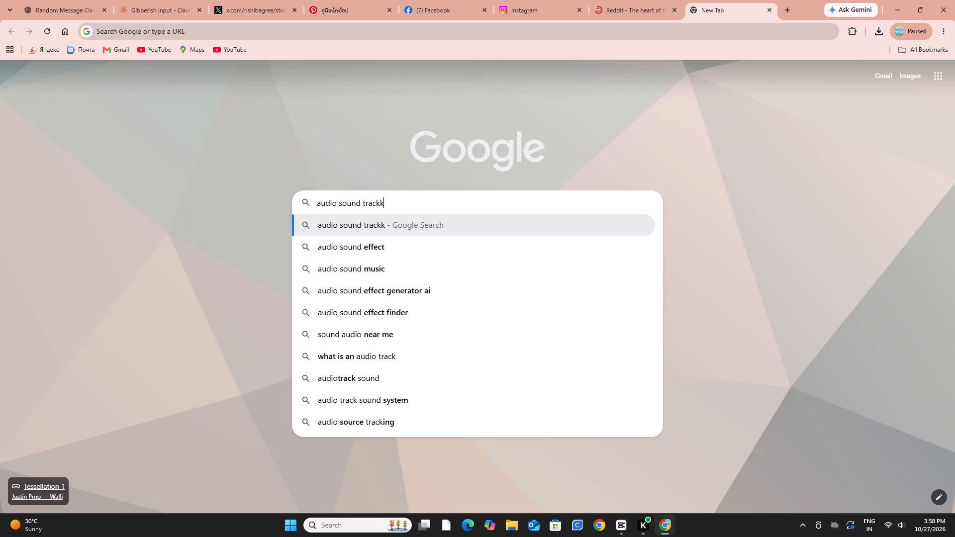
{"action": "key", "text": "Return"}
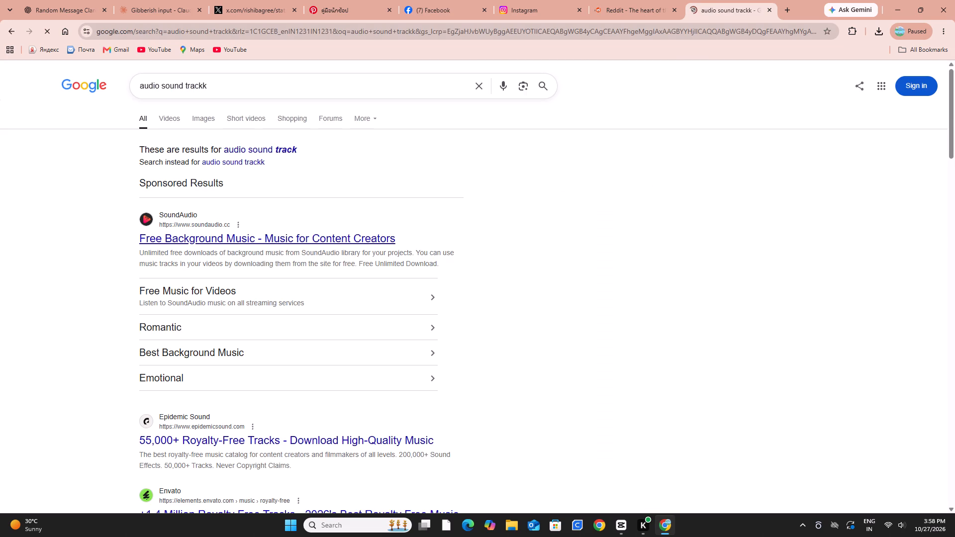
Open SoundAudio's Free Background Music result, sample the featured track Action (Trailer Epic Action) and download it.
{"action": "left_click", "coordinate": [230, 238]}
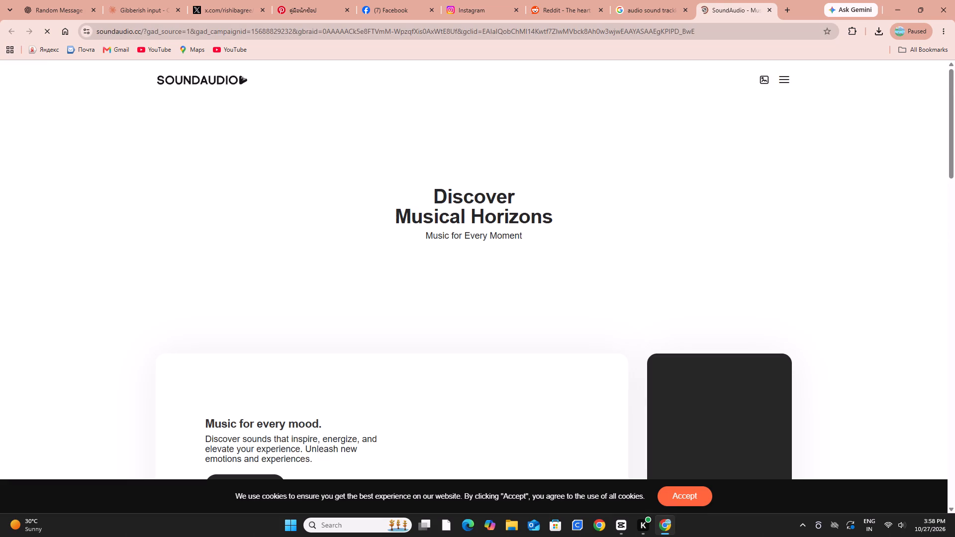
{"action": "scroll", "coordinate": [466, 257], "scroll_direction": "down", "scroll_amount": 6}
{"action": "scroll", "coordinate": [259, 180], "scroll_direction": "down", "scroll_amount": 3}
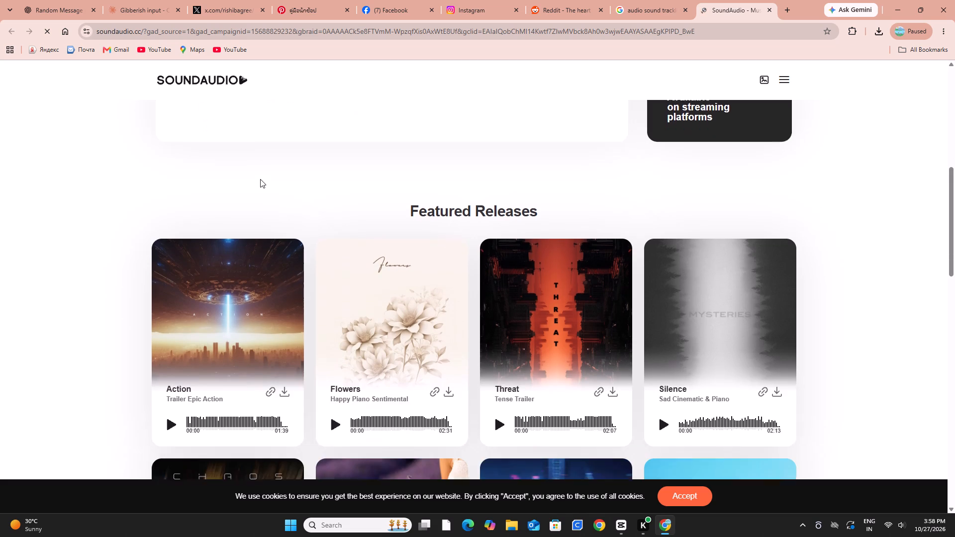
{"action": "scroll", "coordinate": [260, 179], "scroll_direction": "down", "scroll_amount": 2}
{"action": "left_click", "coordinate": [174, 284]}
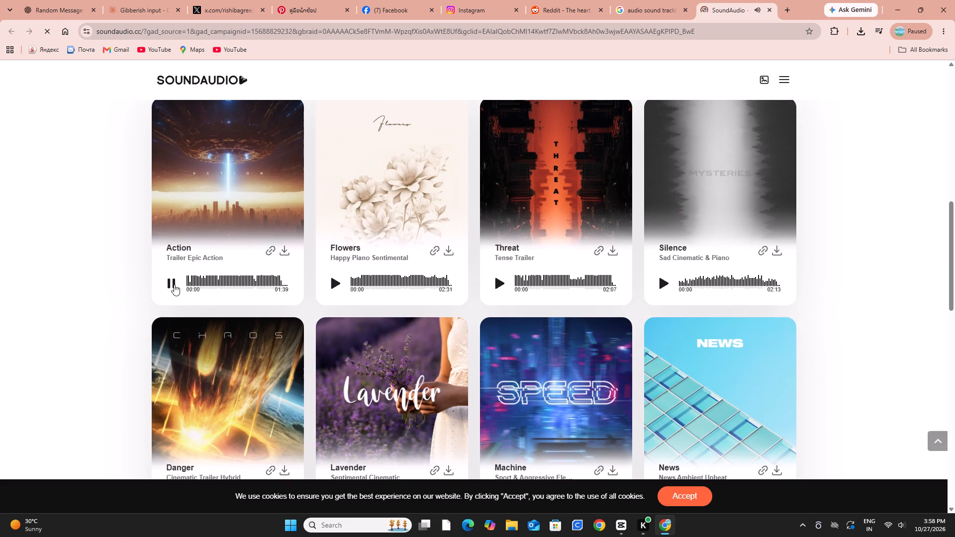
{"action": "left_click", "coordinate": [174, 284]}
{"action": "right_click", "coordinate": [211, 191]}
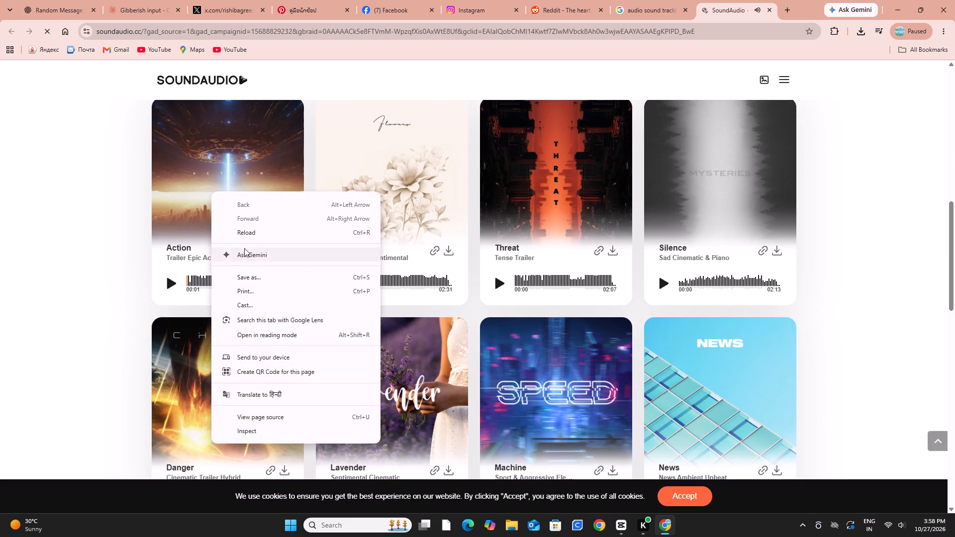
{"action": "left_click", "coordinate": [184, 223]}
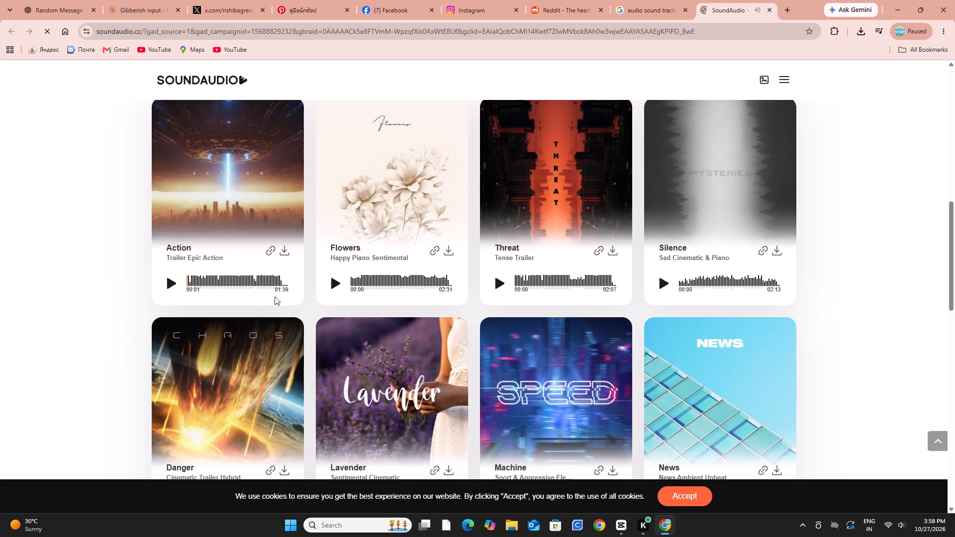
{"action": "left_click", "coordinate": [641, 195]}
{"action": "left_click", "coordinate": [283, 251]}
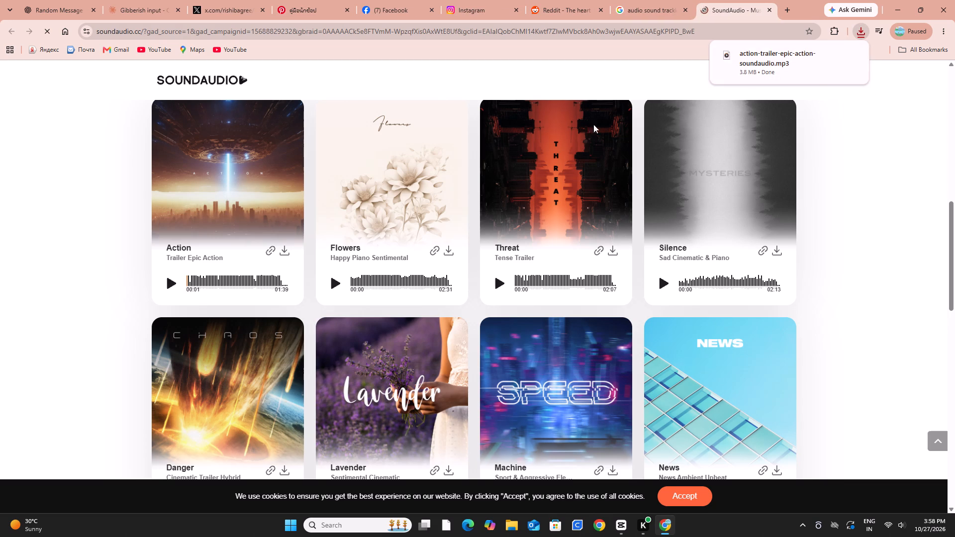
{"action": "left_click", "coordinate": [950, 0]}
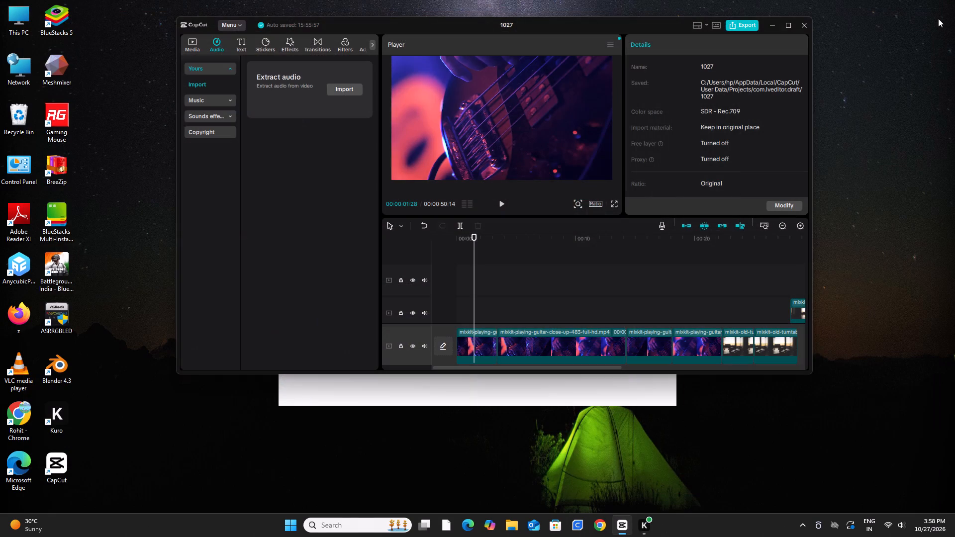
Return to the maximized CapCut project and import the downloaded music file from the Downloads folder as extracted audio.
{"action": "left_click", "coordinate": [787, 23]}
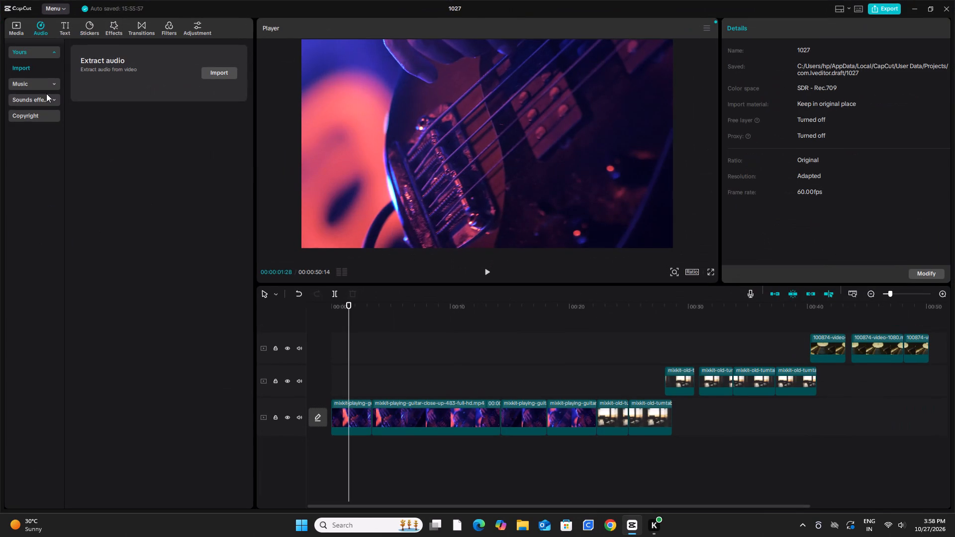
{"action": "left_click", "coordinate": [217, 69]}
{"action": "double_click", "coordinate": [45, 175]}
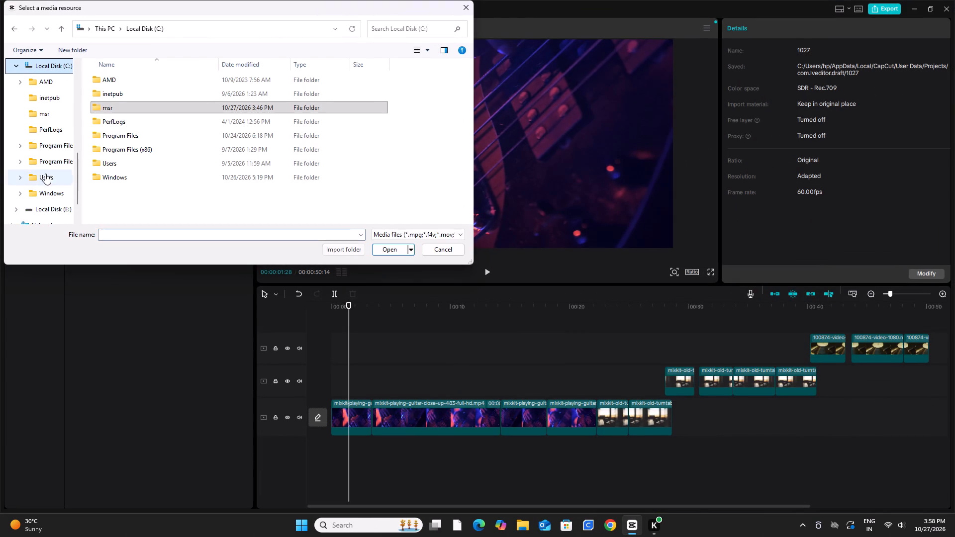
{"action": "scroll", "coordinate": [41, 97], "scroll_direction": "up", "scroll_amount": 3}
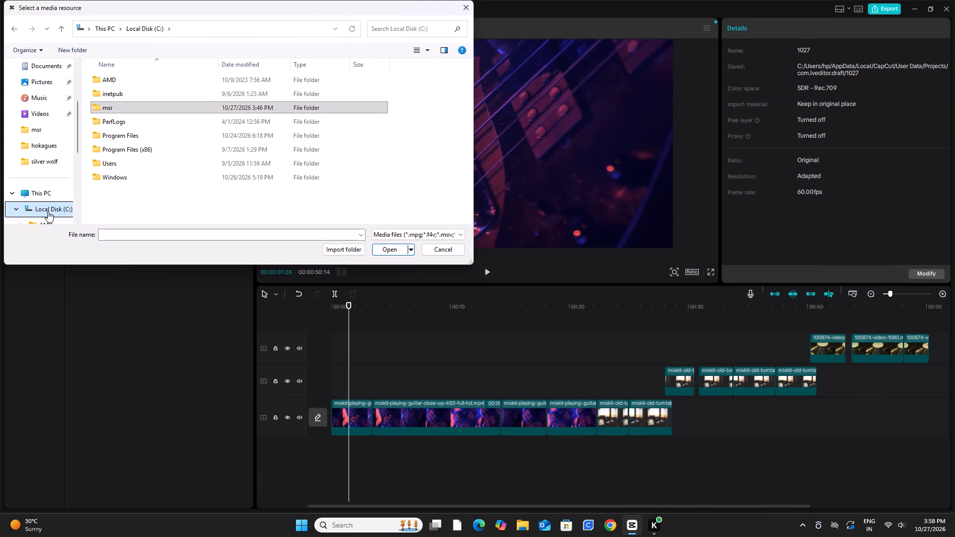
{"action": "double_click", "coordinate": [40, 193]}
{"action": "double_click", "coordinate": [155, 88]}
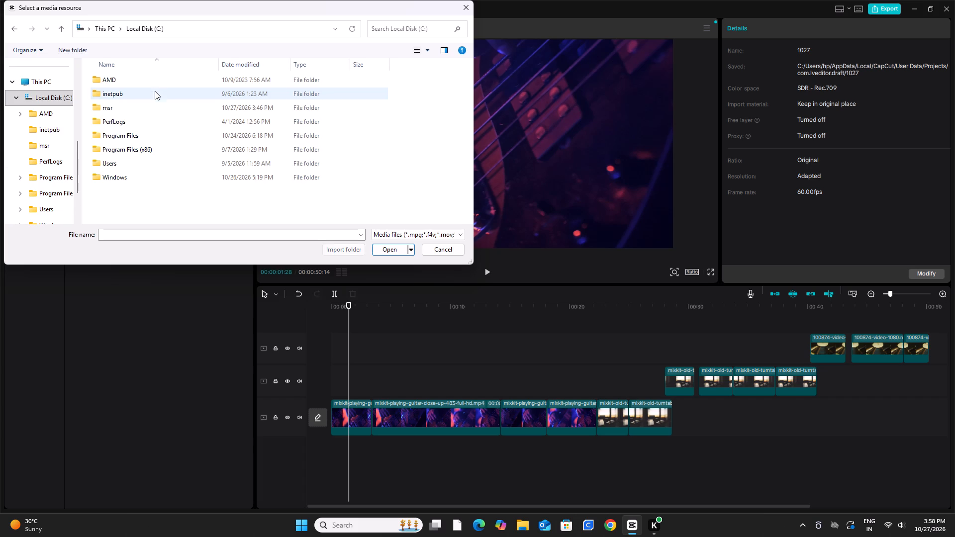
{"action": "scroll", "coordinate": [48, 156], "scroll_direction": "up", "scroll_amount": 5}
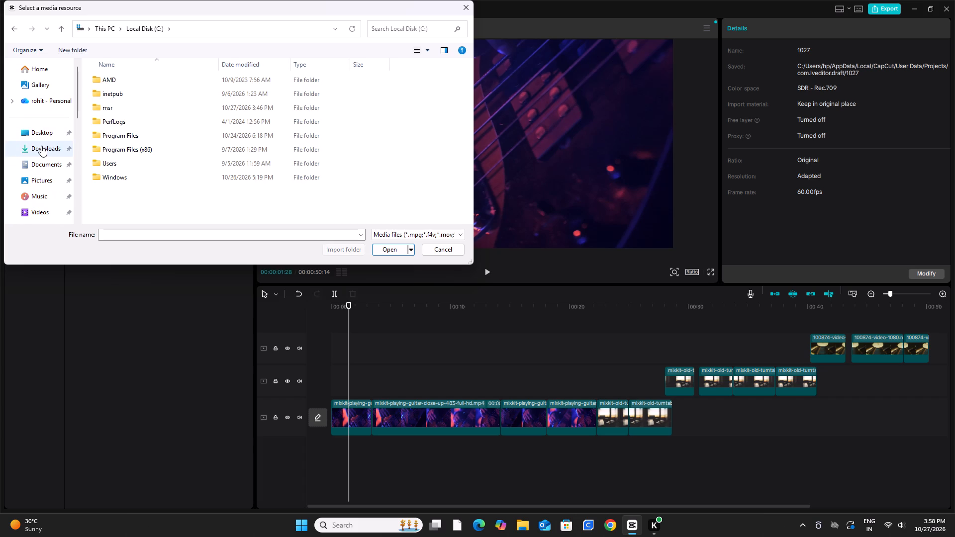
{"action": "double_click", "coordinate": [41, 146]}
{"action": "left_click", "coordinate": [111, 96]}
{"action": "left_click", "coordinate": [400, 251]}
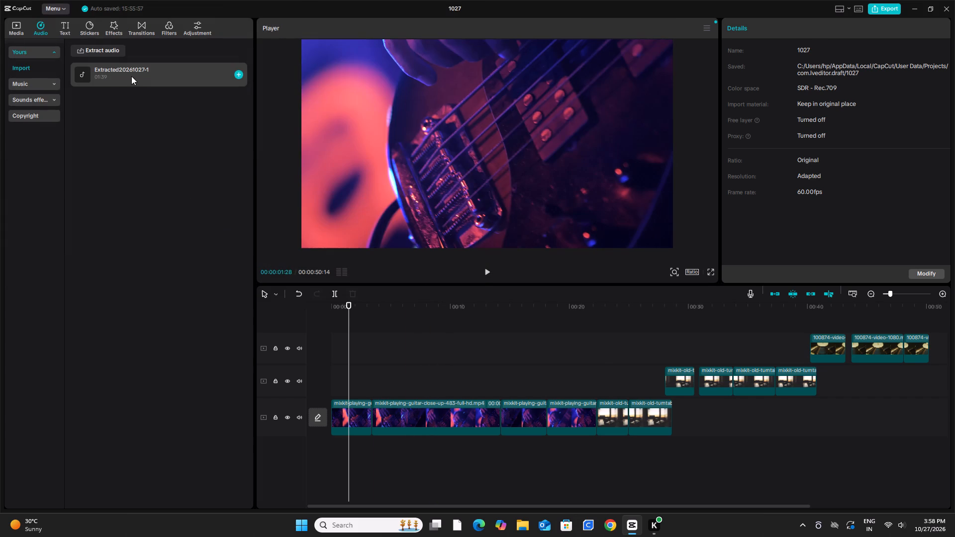
Add the extracted audio to the timeline on its own audio track, starting at 00:00.
{"action": "left_click_drag", "start_coordinate": [135, 72], "coordinate": [344, 321]}
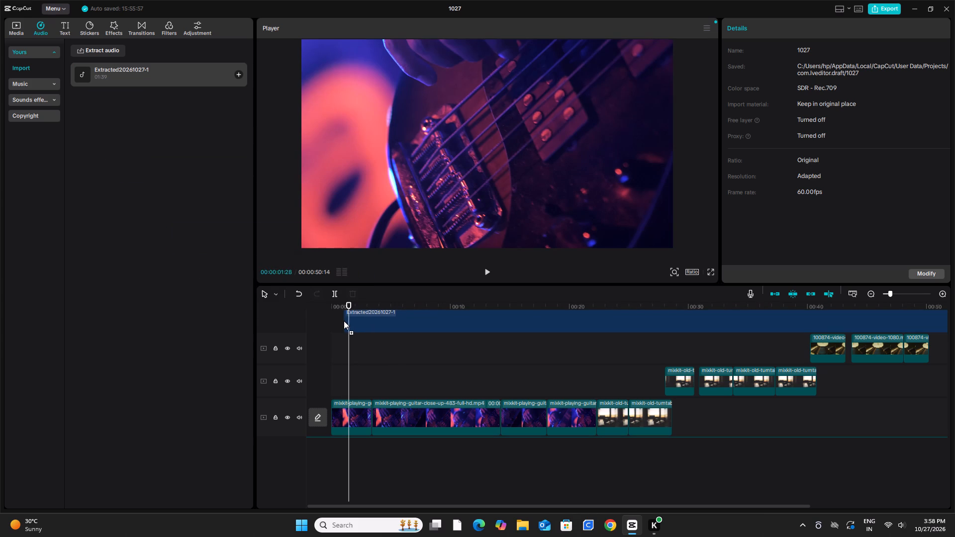
{"action": "left_click_drag", "start_coordinate": [344, 321], "coordinate": [304, 321]}
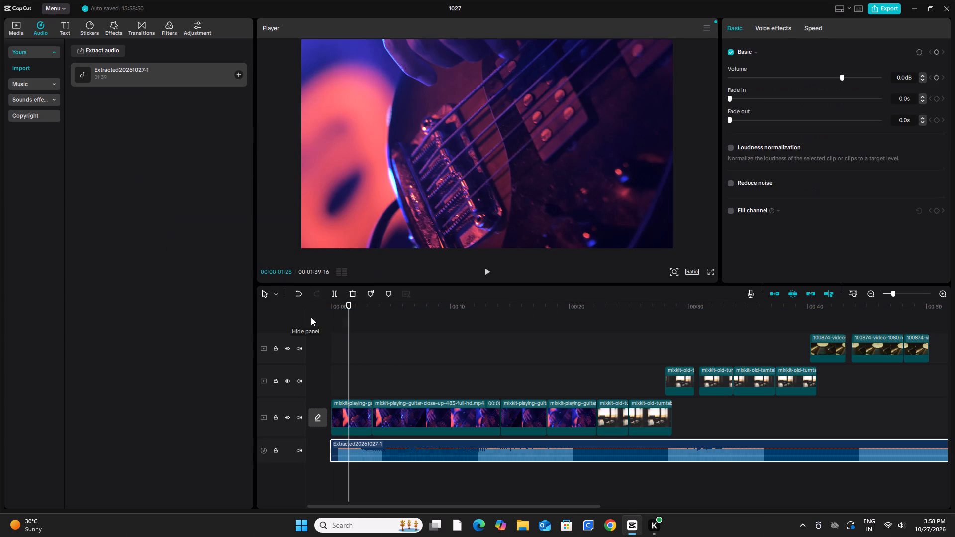
Return the playhead to the start of the timeline and play the video with the added music past the last clip.
{"action": "left_click", "coordinate": [489, 271]}
{"action": "left_click_drag", "start_coordinate": [363, 304], "coordinate": [352, 306]}
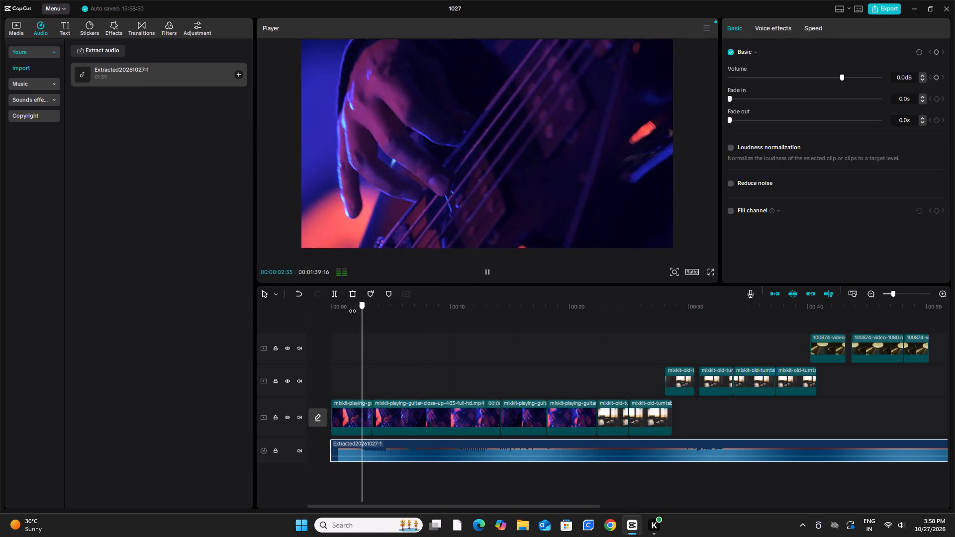
{"action": "left_click_drag", "start_coordinate": [352, 306], "coordinate": [316, 308]}
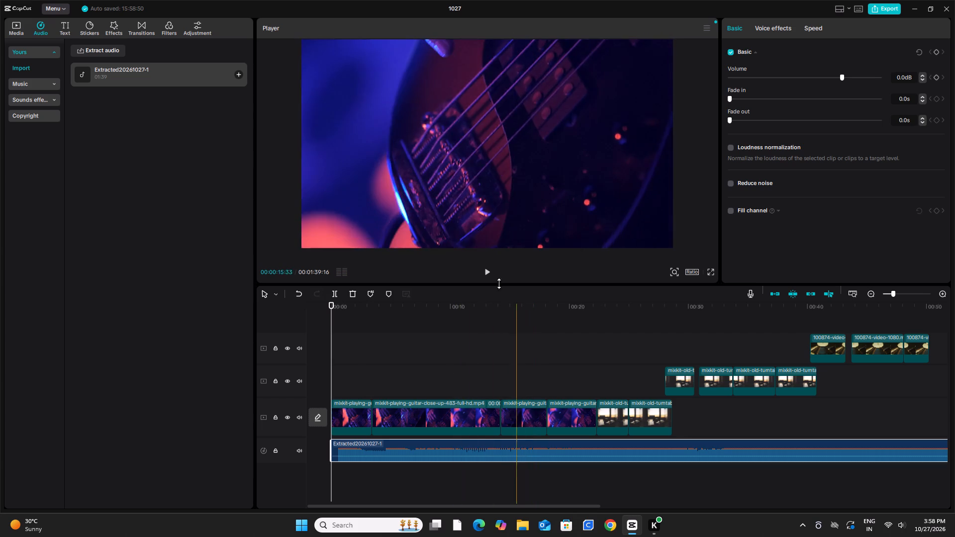
{"action": "left_click", "coordinate": [483, 269]}
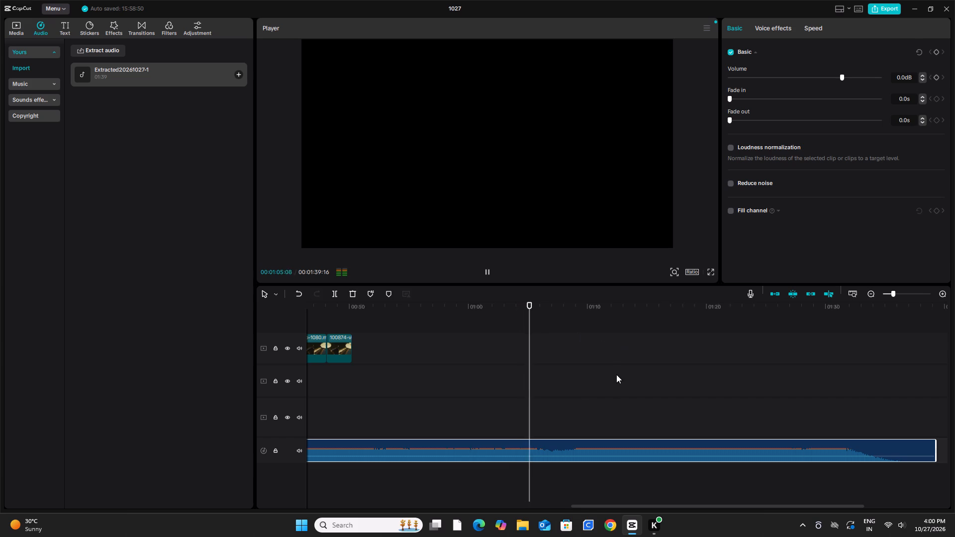
{"action": "scroll", "coordinate": [567, 376], "scroll_direction": "down", "scroll_amount": 5}
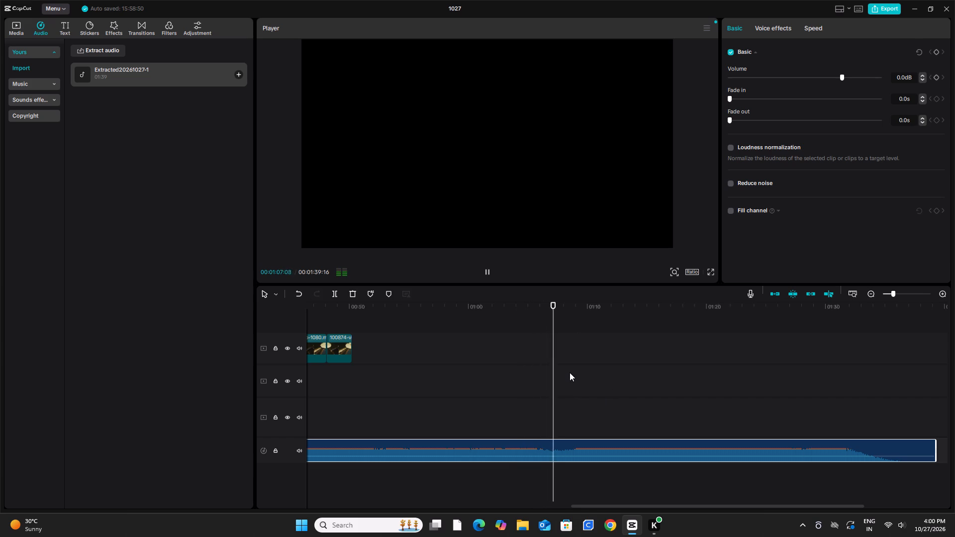
Add a marker to the music clip at about 01:08 and generate automatic beat markers with the Beats 1 option.
{"action": "left_click", "coordinate": [387, 295]}
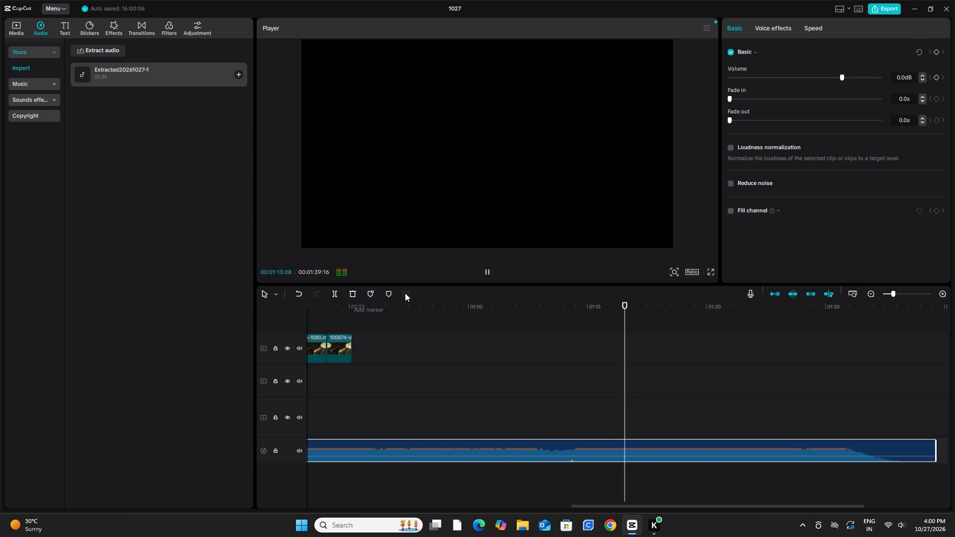
{"action": "left_click", "coordinate": [374, 294]}
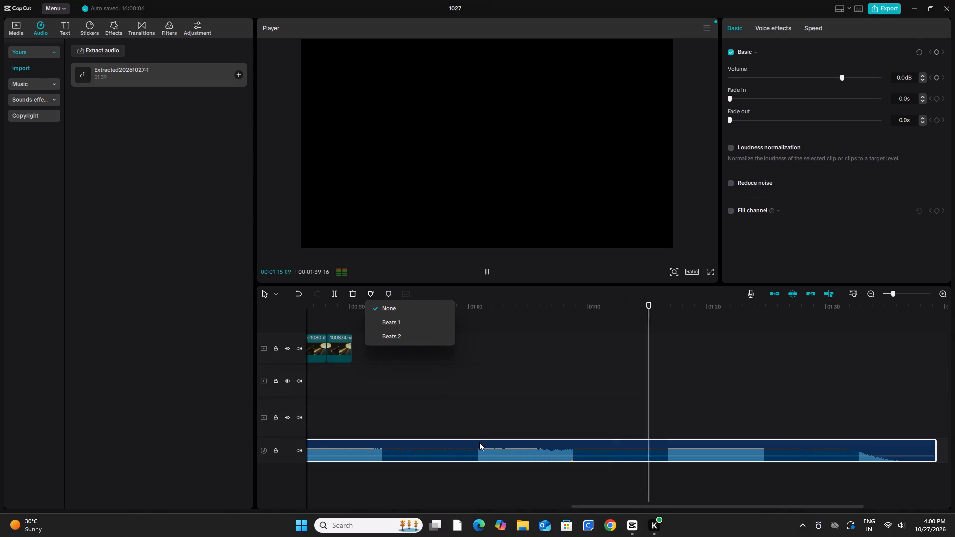
{"action": "left_click", "coordinate": [395, 326]}
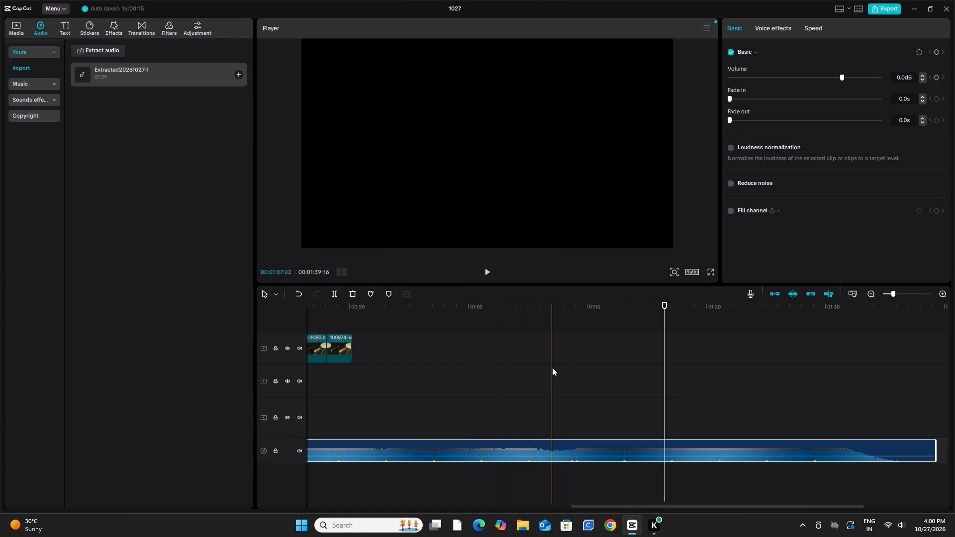
Play the music from about 01:08 towards its end, and bring the playhead back to the start of the timeline.
{"action": "left_click", "coordinate": [552, 367]}
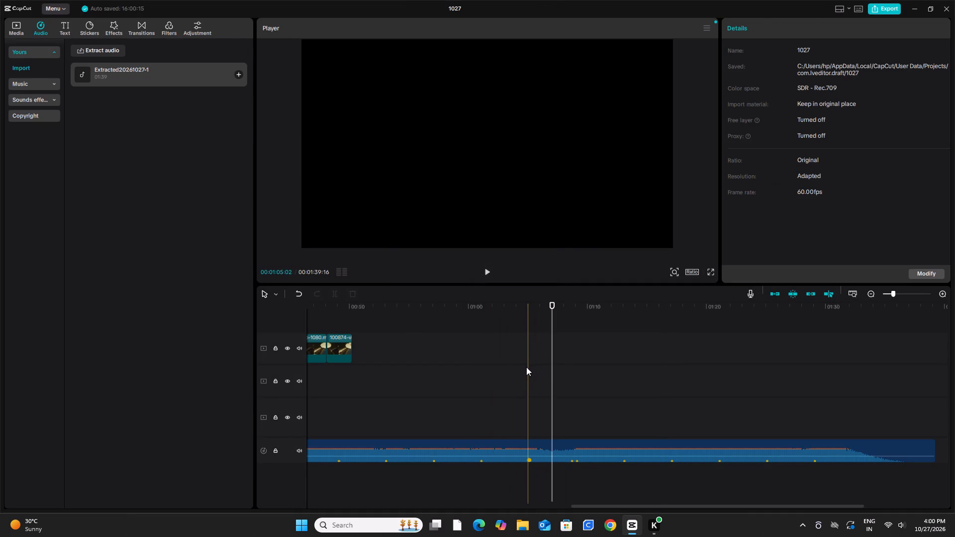
{"action": "left_click", "coordinate": [569, 362]}
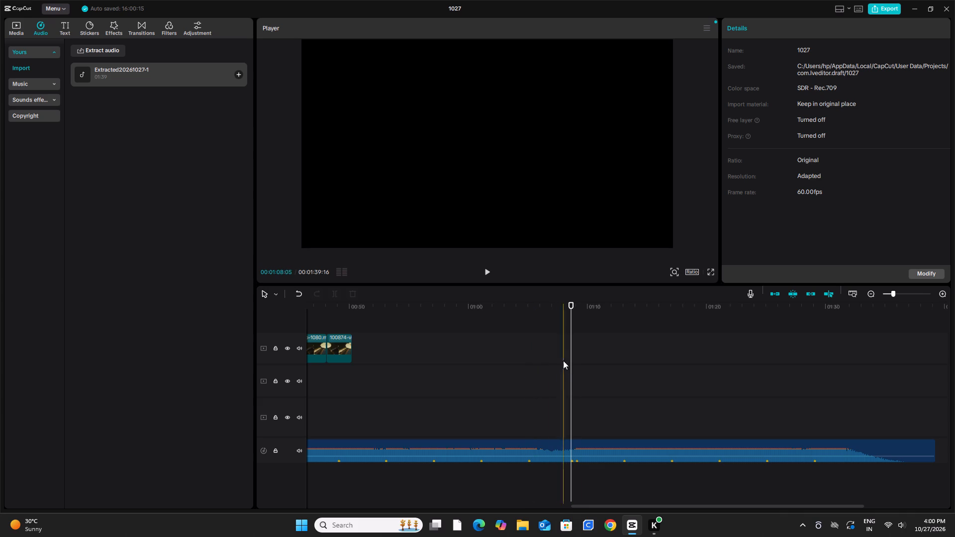
{"action": "left_click", "coordinate": [491, 274]}
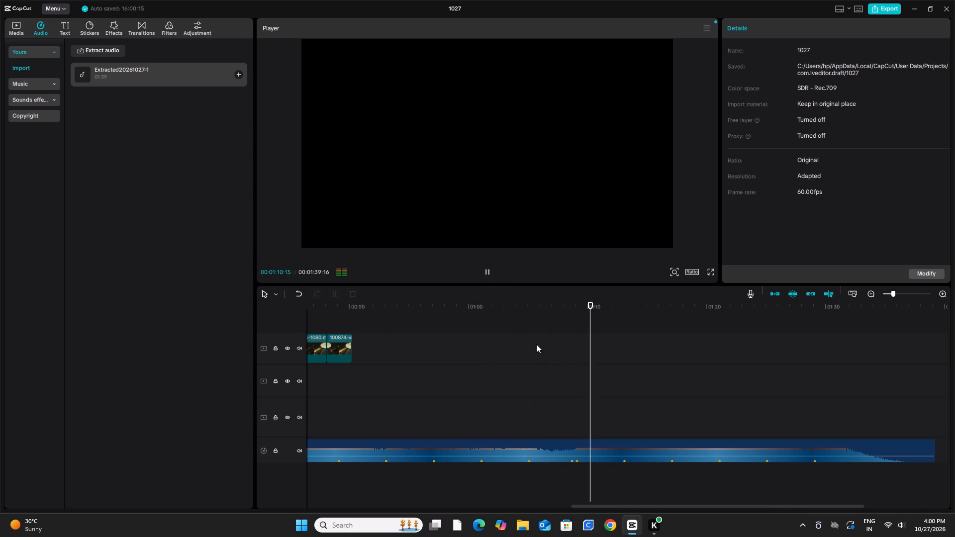
{"action": "scroll", "coordinate": [596, 337], "scroll_direction": "down", "scroll_amount": 1}
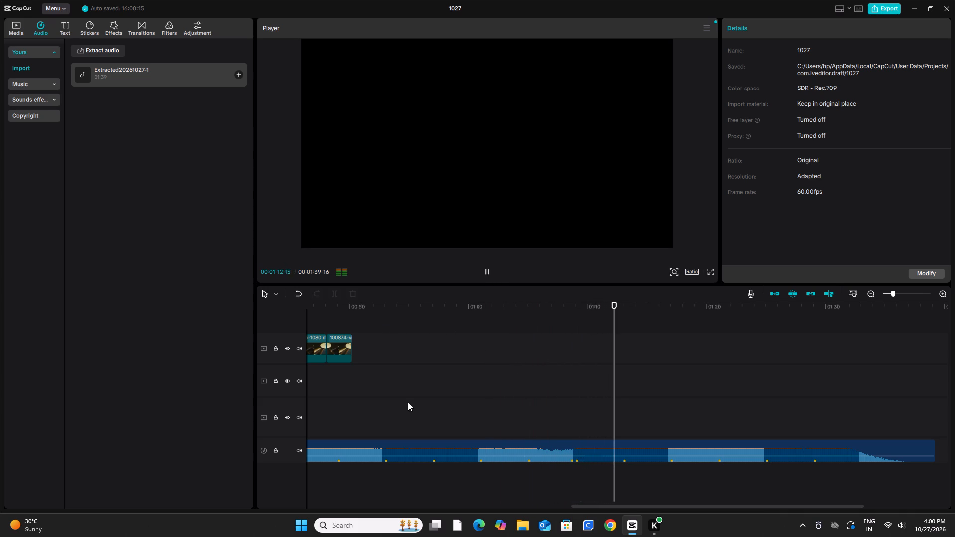
{"action": "scroll", "coordinate": [408, 401], "scroll_direction": "up", "scroll_amount": 3}
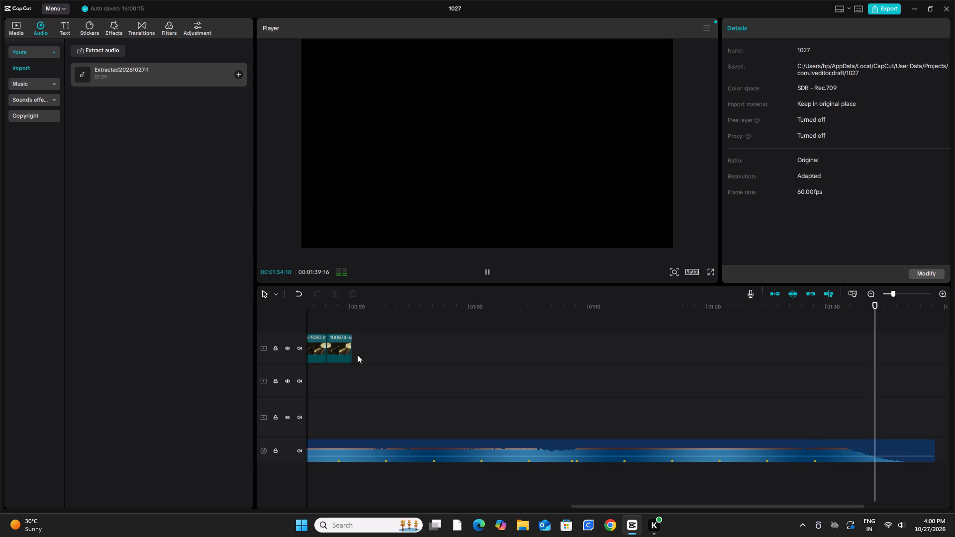
{"action": "left_click_drag", "start_coordinate": [893, 322], "coordinate": [615, 365]}
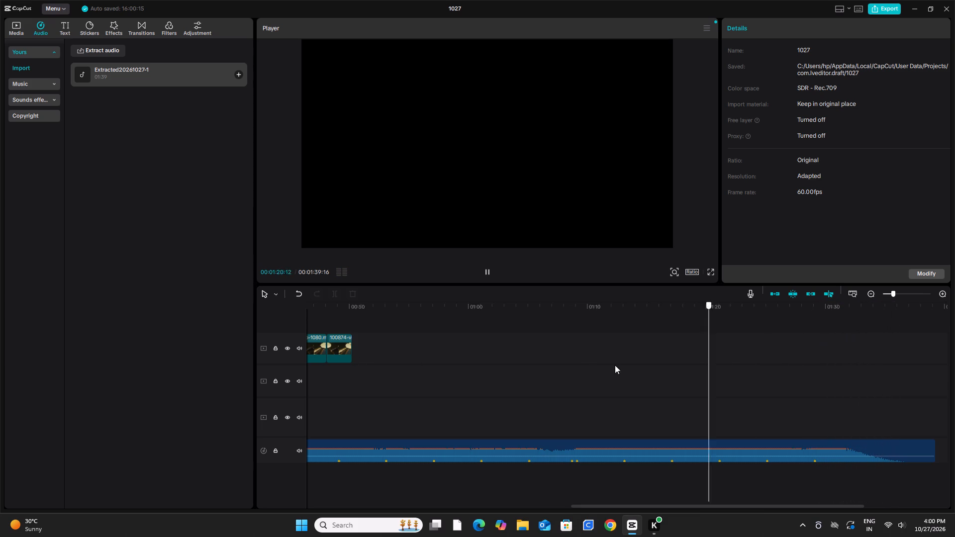
{"action": "left_click_drag", "start_coordinate": [615, 365], "coordinate": [276, 373]}
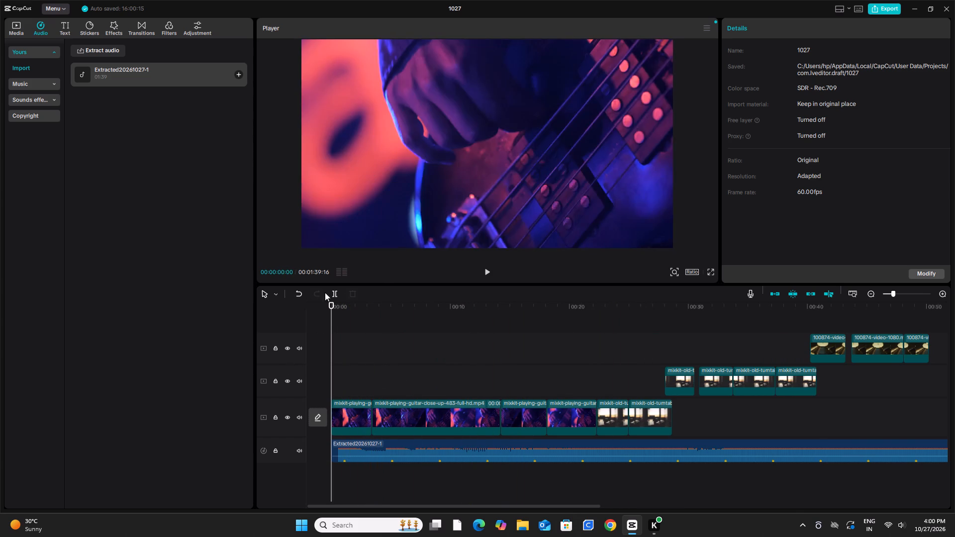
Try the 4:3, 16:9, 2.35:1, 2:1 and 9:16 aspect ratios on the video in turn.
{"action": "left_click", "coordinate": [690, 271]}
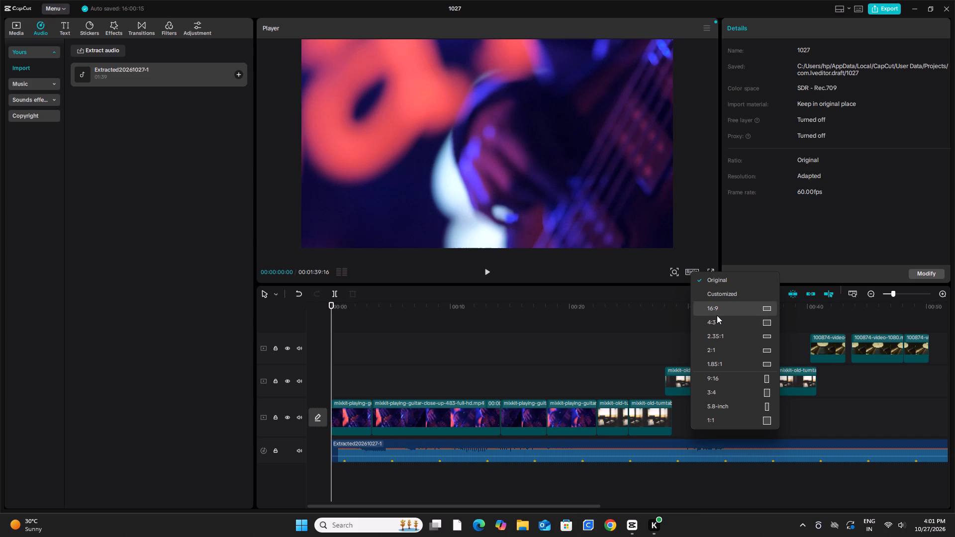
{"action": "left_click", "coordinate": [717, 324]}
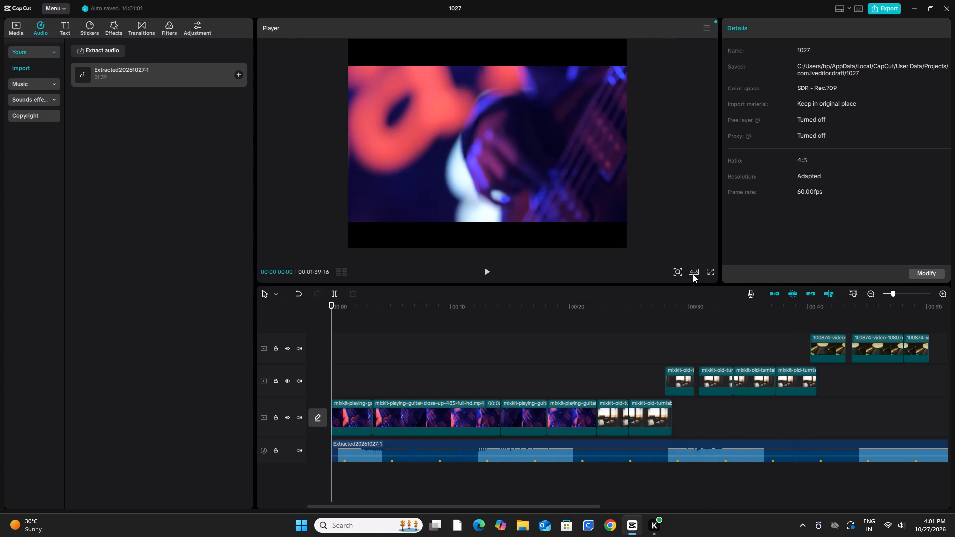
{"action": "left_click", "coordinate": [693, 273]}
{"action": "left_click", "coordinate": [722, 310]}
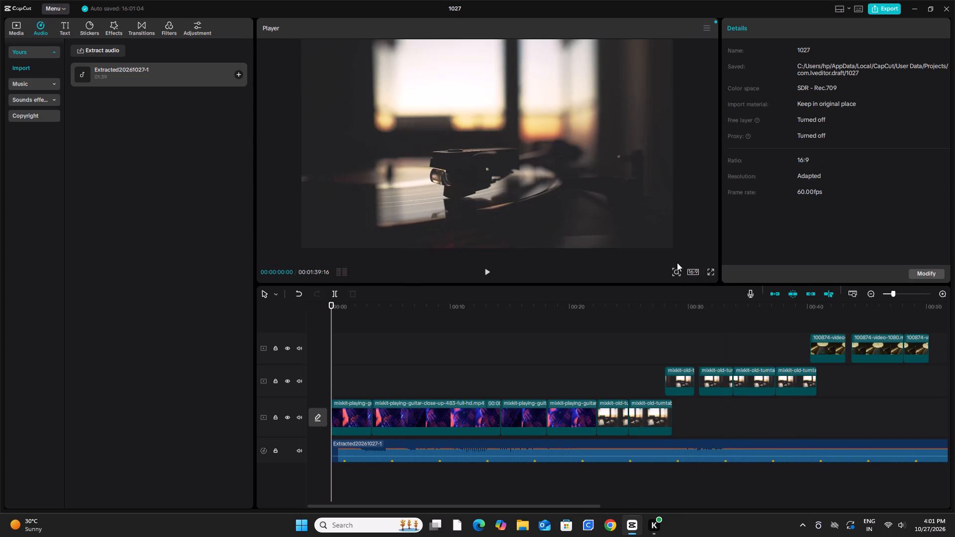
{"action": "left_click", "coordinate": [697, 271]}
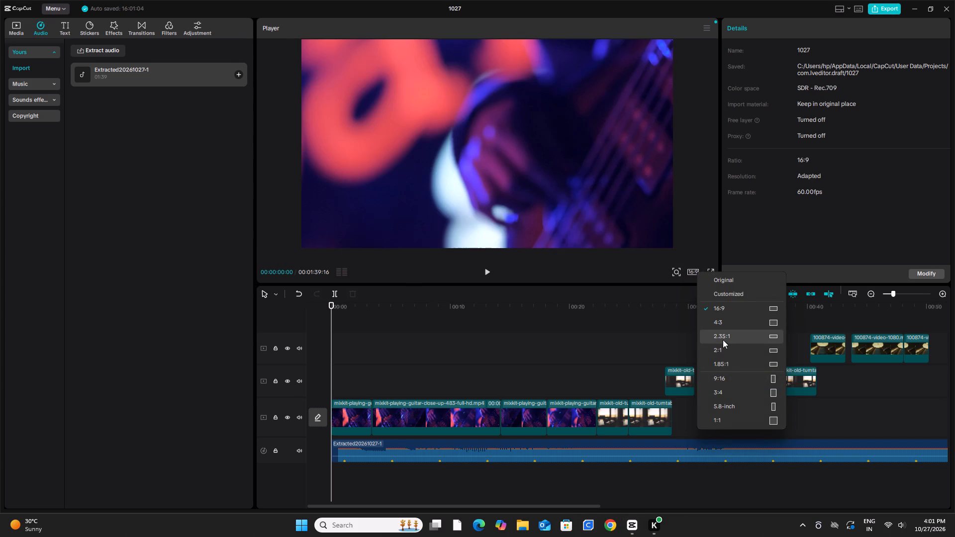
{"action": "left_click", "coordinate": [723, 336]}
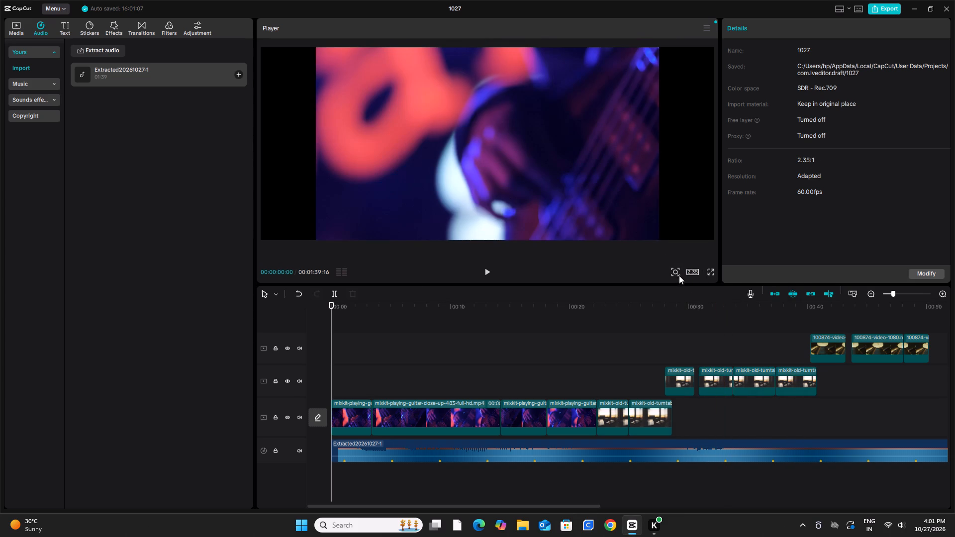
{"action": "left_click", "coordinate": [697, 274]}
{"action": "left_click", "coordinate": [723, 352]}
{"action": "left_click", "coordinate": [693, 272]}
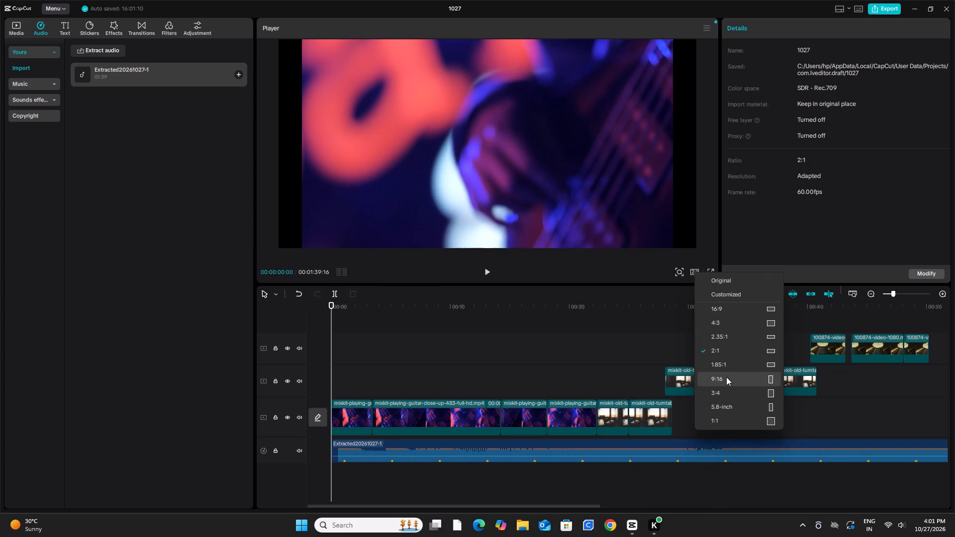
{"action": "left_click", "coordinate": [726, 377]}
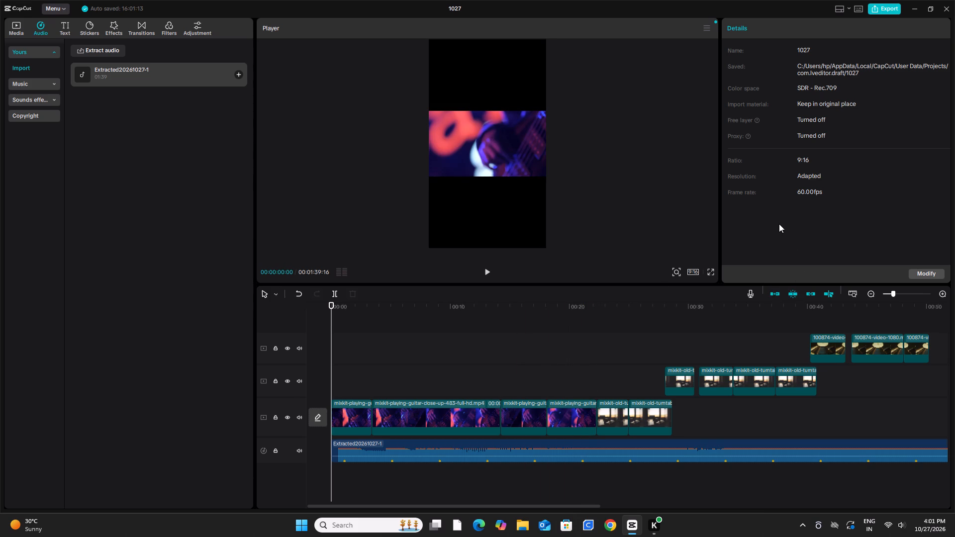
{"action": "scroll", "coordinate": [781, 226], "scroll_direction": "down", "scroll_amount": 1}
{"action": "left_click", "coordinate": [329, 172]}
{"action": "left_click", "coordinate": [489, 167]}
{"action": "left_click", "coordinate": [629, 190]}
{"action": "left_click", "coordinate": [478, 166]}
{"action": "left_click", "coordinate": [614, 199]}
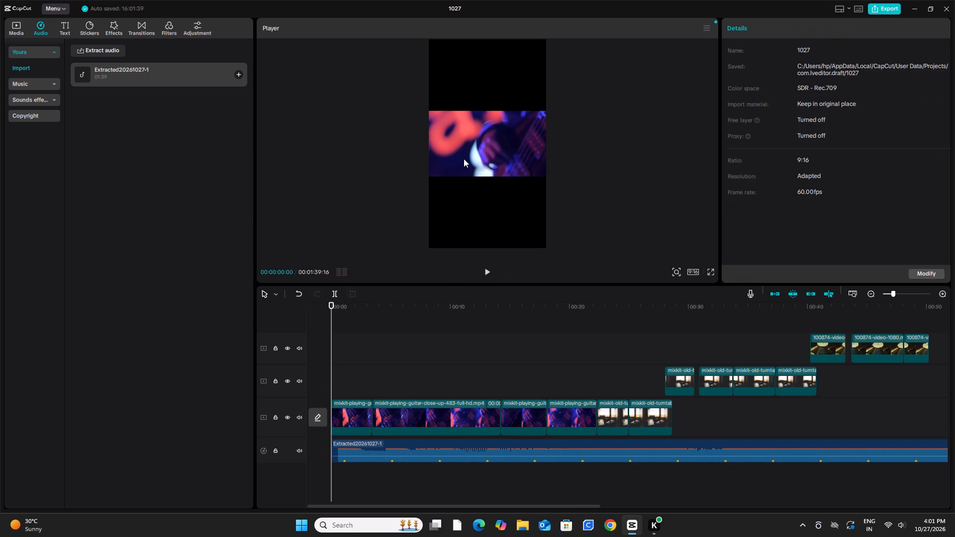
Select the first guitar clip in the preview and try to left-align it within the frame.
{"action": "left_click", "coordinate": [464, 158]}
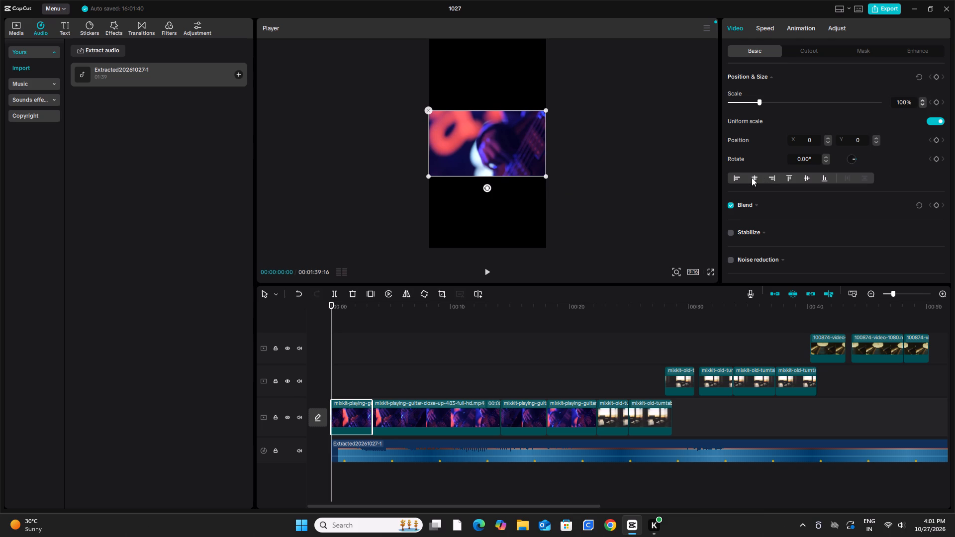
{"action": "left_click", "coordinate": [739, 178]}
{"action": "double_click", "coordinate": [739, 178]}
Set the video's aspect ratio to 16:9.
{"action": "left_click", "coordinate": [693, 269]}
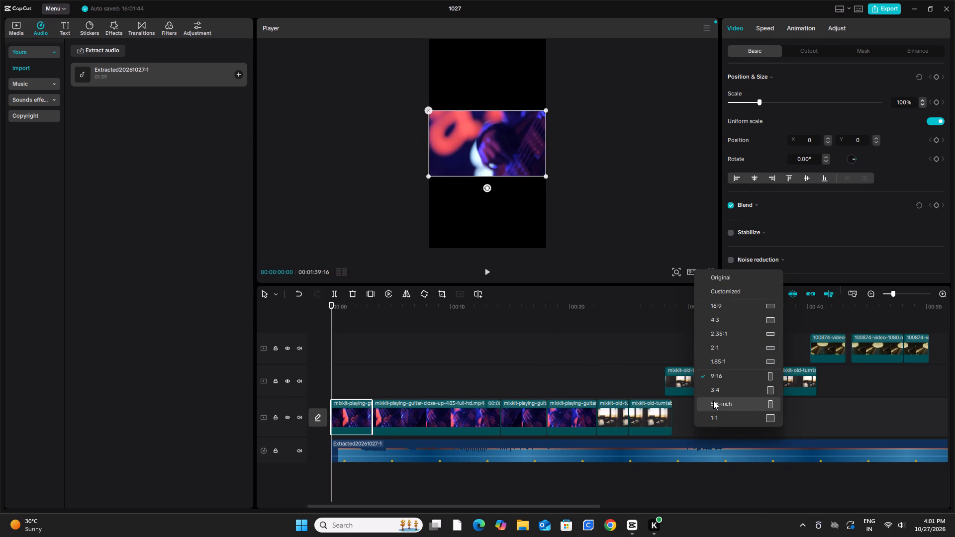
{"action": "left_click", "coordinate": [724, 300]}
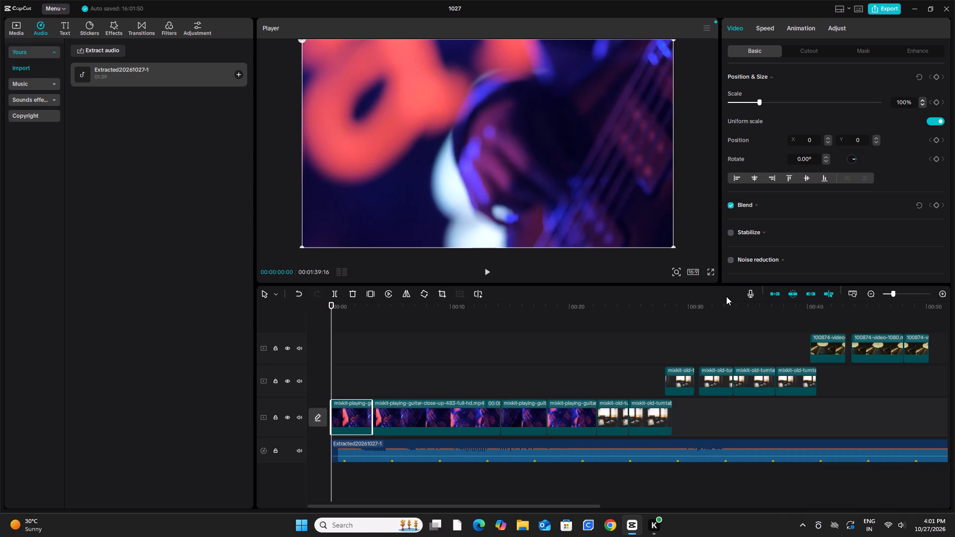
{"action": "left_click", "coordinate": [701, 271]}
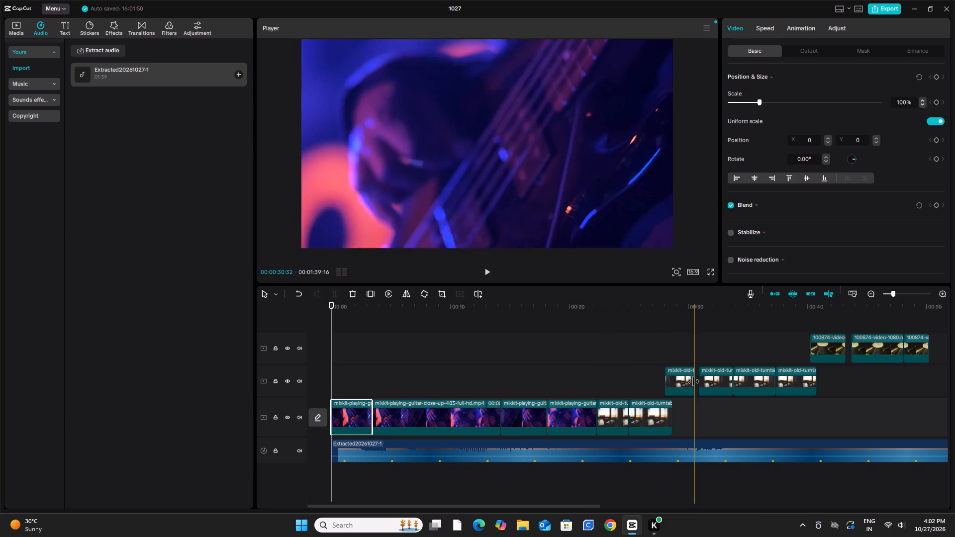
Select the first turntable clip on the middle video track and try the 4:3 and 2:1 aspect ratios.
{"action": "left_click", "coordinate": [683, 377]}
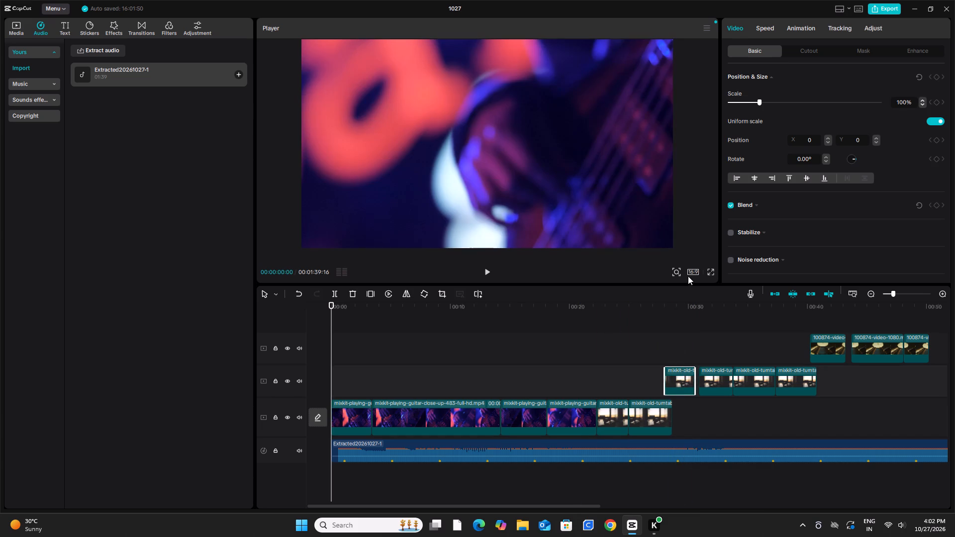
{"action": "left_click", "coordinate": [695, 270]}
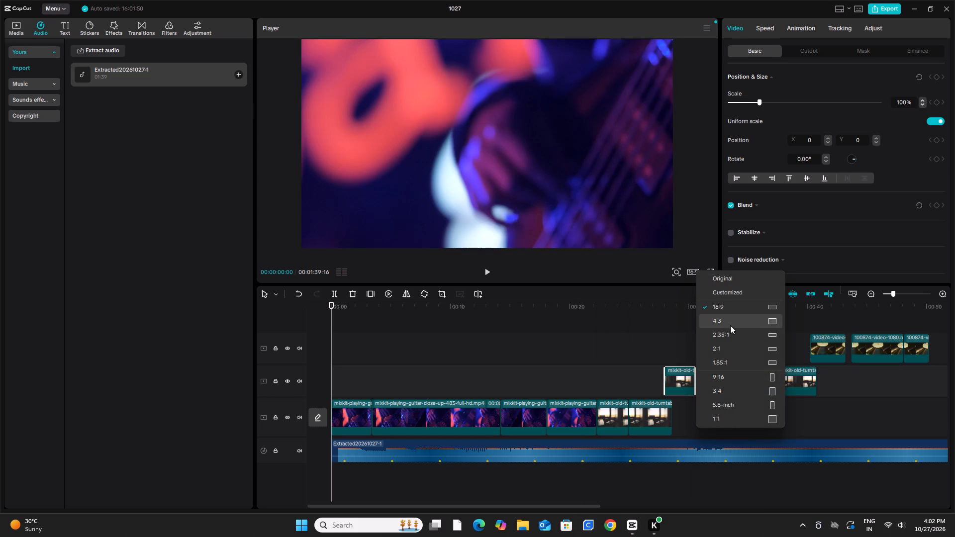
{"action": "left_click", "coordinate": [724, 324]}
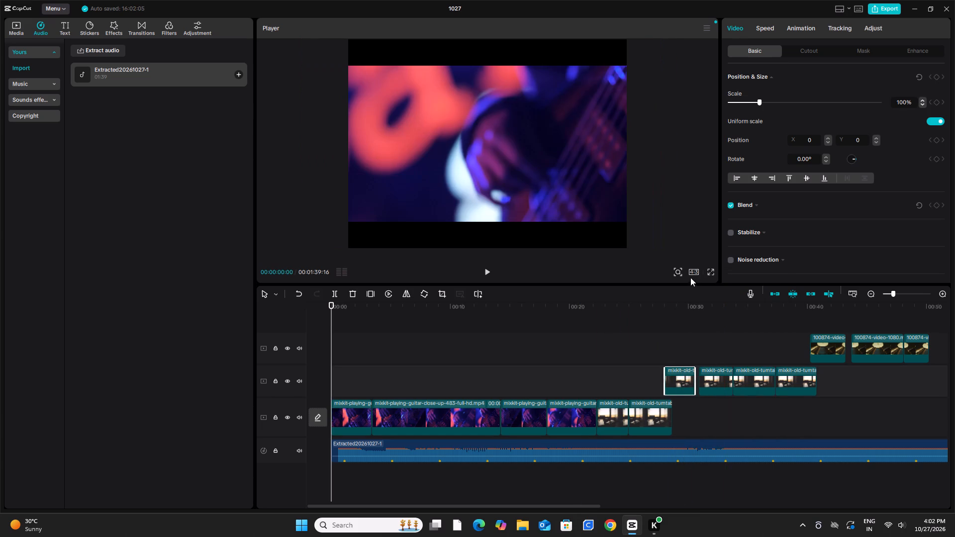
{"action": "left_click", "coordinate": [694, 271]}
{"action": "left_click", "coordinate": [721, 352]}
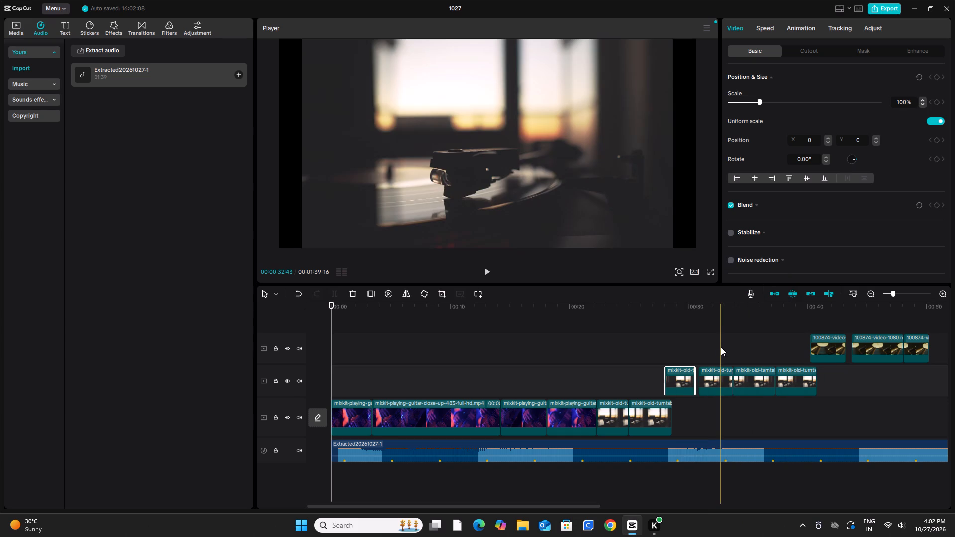
Check the turntable clips' framing, reselect the first one on the middle video track, and set the aspect ratio to 16:9.
{"action": "left_click", "coordinate": [679, 376]}
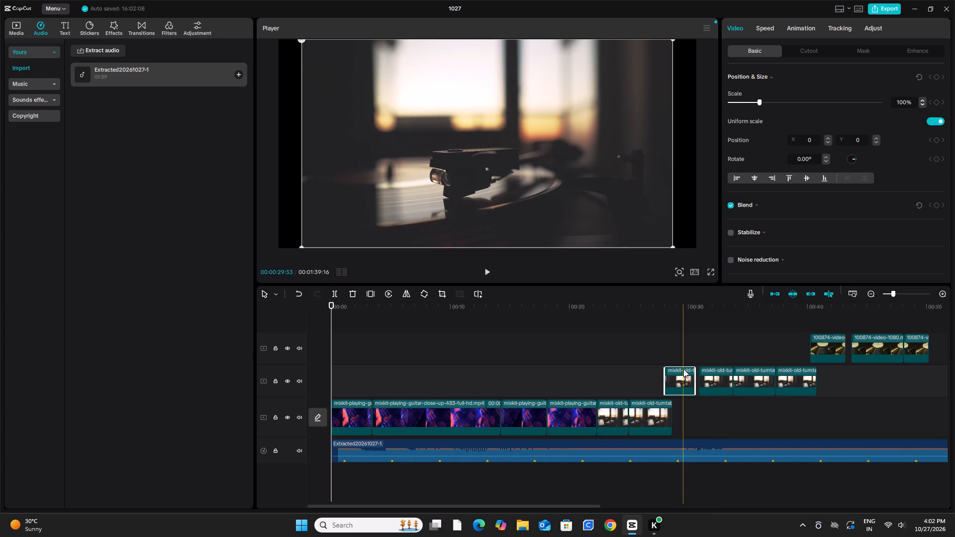
{"action": "left_click", "coordinate": [627, 417]}
{"action": "left_click", "coordinate": [648, 413]}
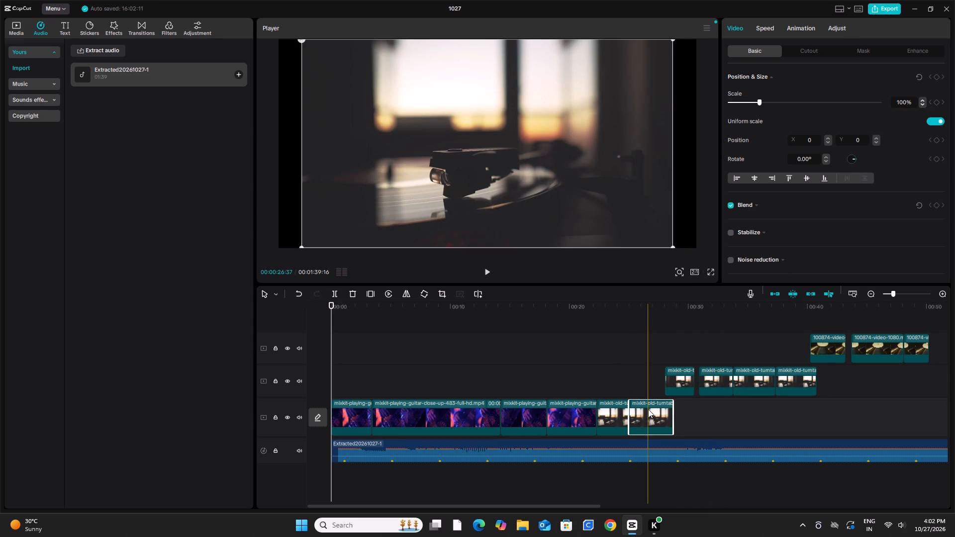
{"action": "left_click", "coordinate": [689, 368]}
{"action": "left_click", "coordinate": [693, 271]}
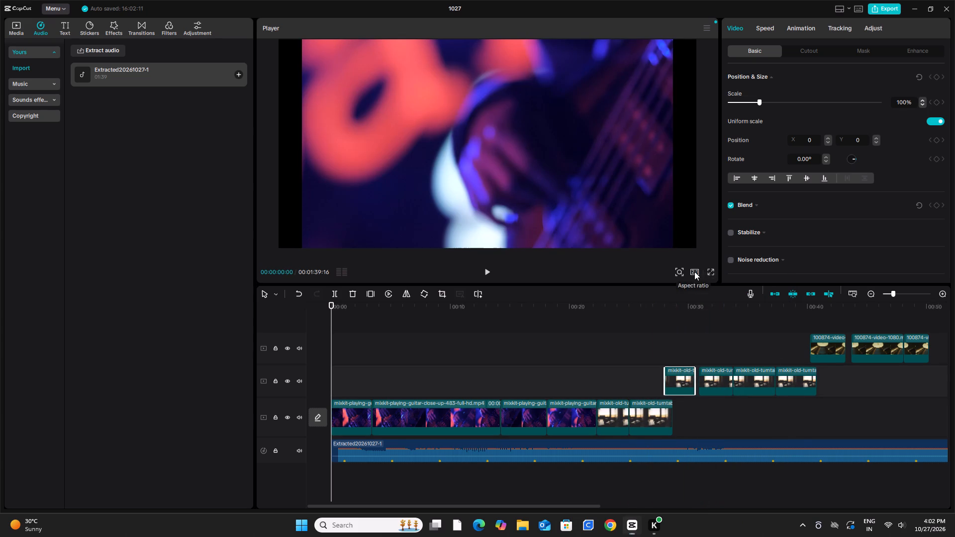
{"action": "left_click", "coordinate": [731, 314]}
Select the last guitar clip on the main video track and show the audio level meters.
{"action": "left_click", "coordinate": [657, 412]}
{"action": "left_click", "coordinate": [626, 420]}
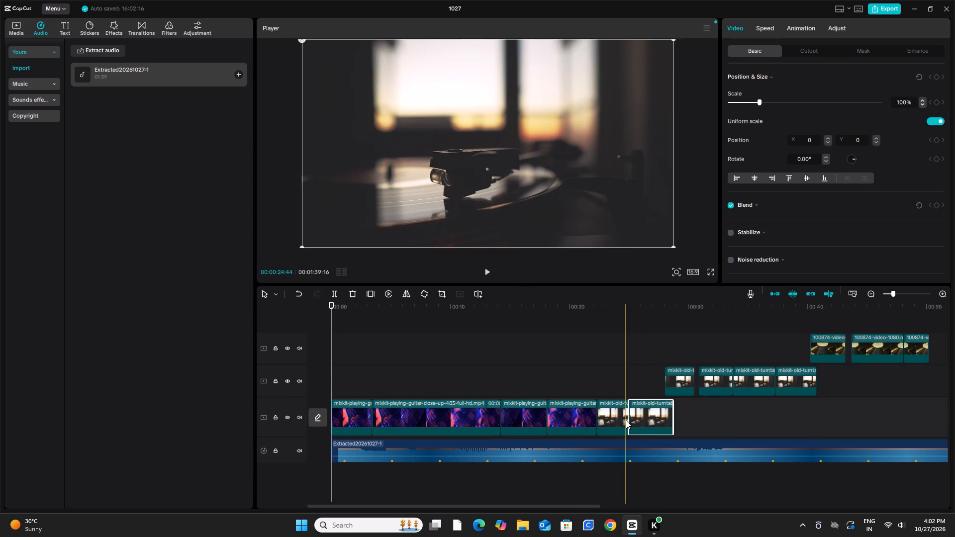
{"action": "left_click", "coordinate": [569, 420]}
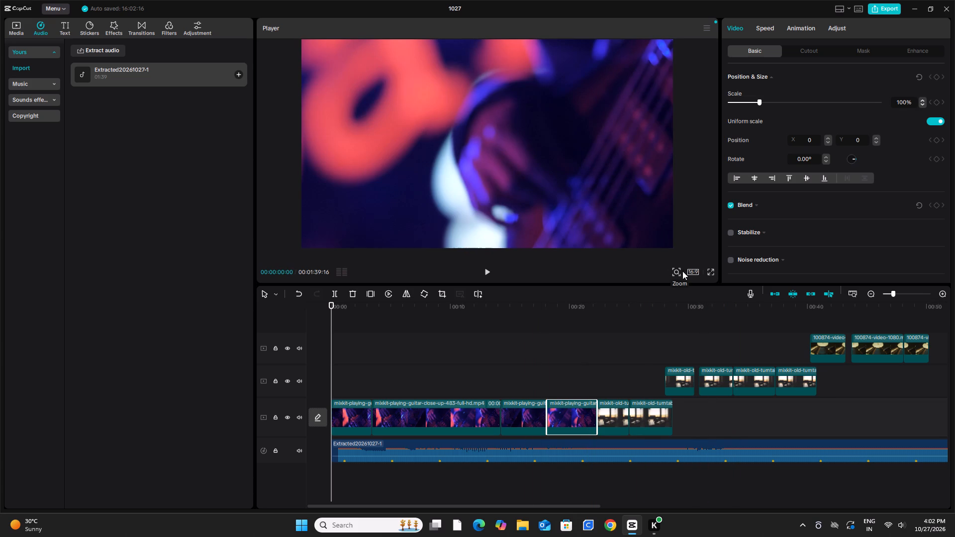
{"action": "left_click", "coordinate": [340, 272]}
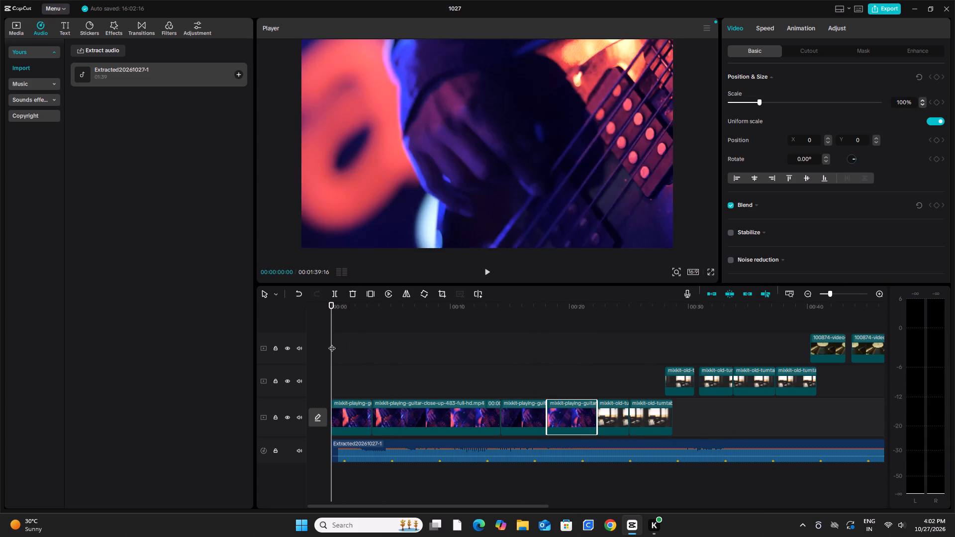
Play the sequence from the start through the guitar clips and into the turntable clips to review picture and audio levels.
{"action": "left_click", "coordinate": [487, 272]}
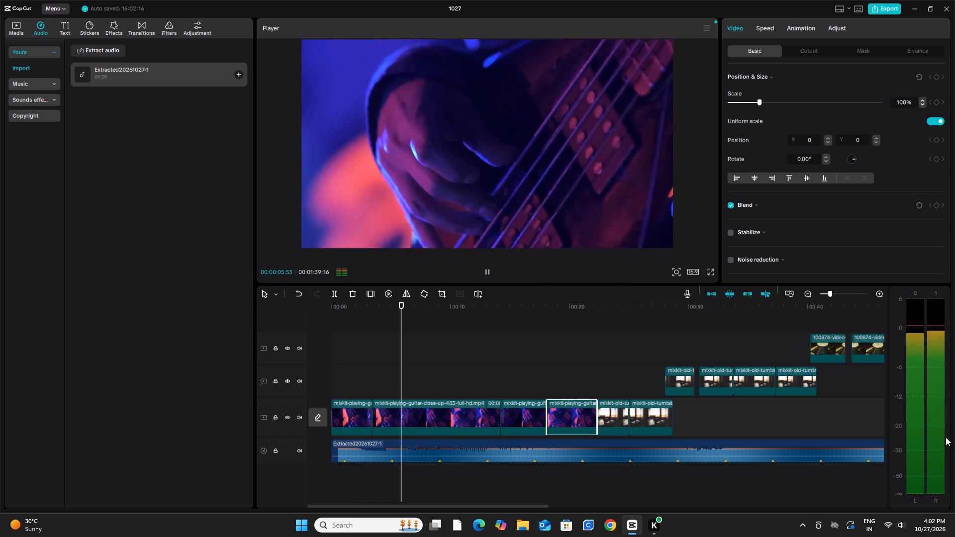
{"action": "left_click", "coordinate": [764, 293]}
{"action": "left_click", "coordinate": [765, 293]}
{"action": "left_click", "coordinate": [714, 294]}
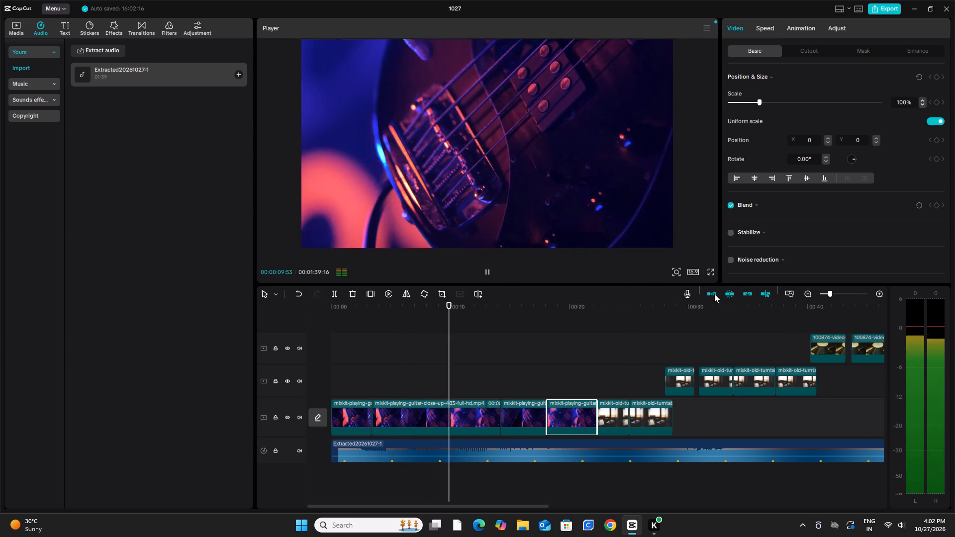
{"action": "left_click", "coordinate": [714, 294]}
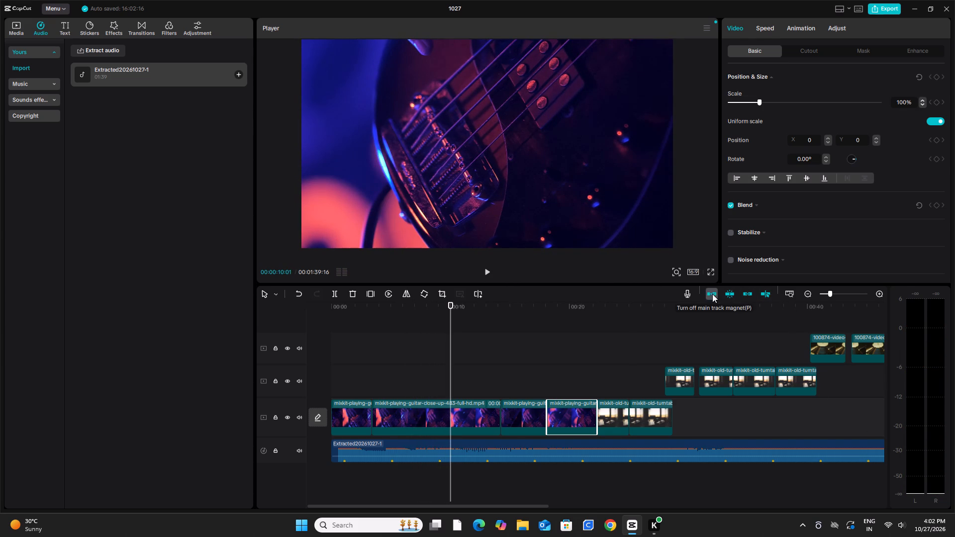
{"action": "left_click", "coordinate": [489, 270]}
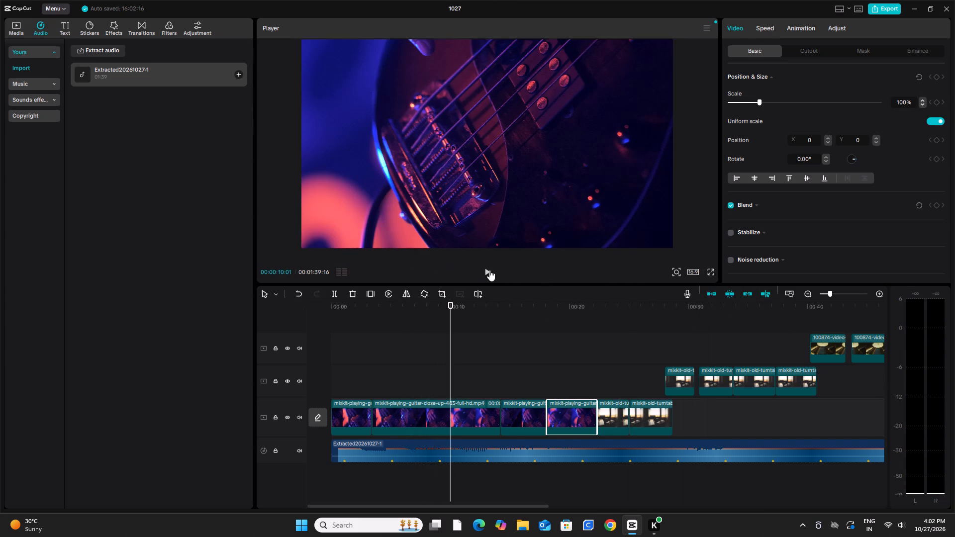
{"action": "left_click", "coordinate": [718, 293]}
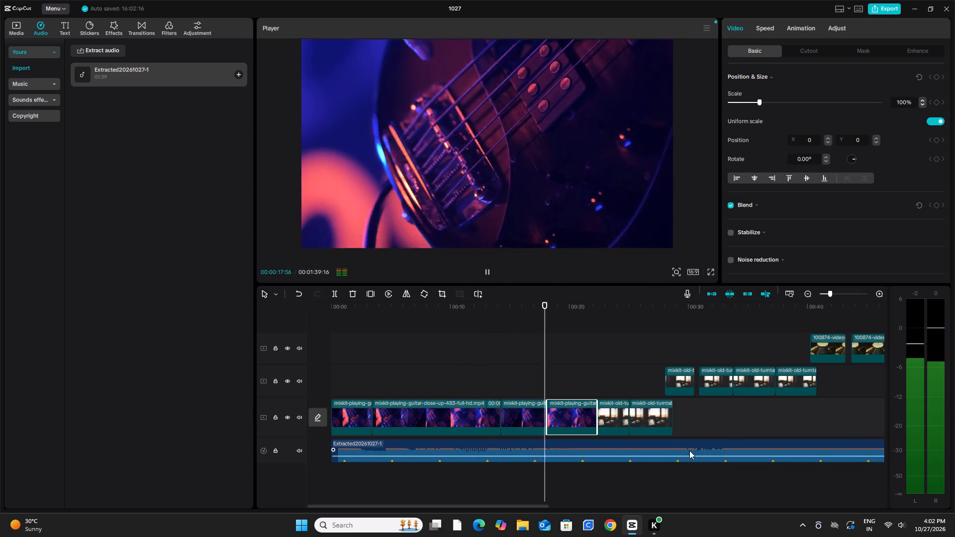
{"action": "scroll", "coordinate": [730, 433], "scroll_direction": "down", "scroll_amount": 1}
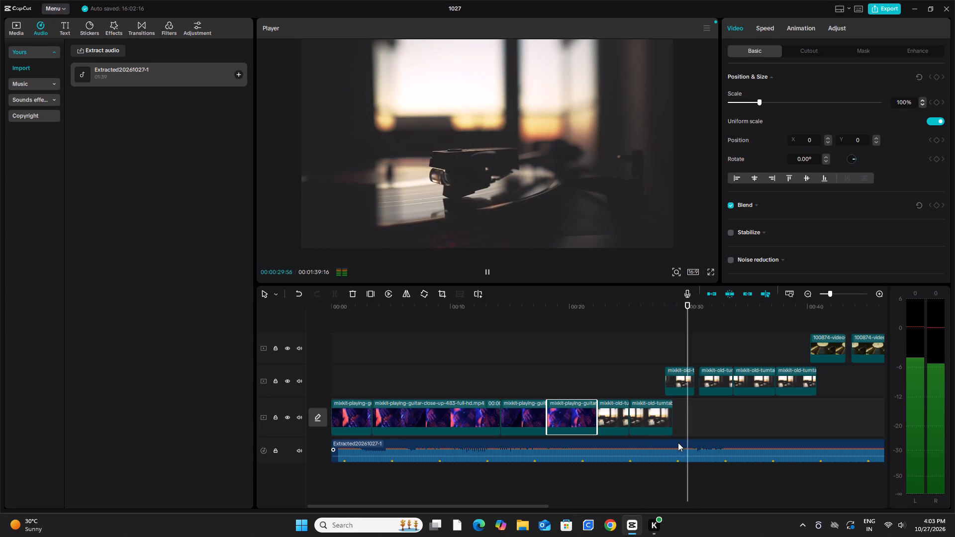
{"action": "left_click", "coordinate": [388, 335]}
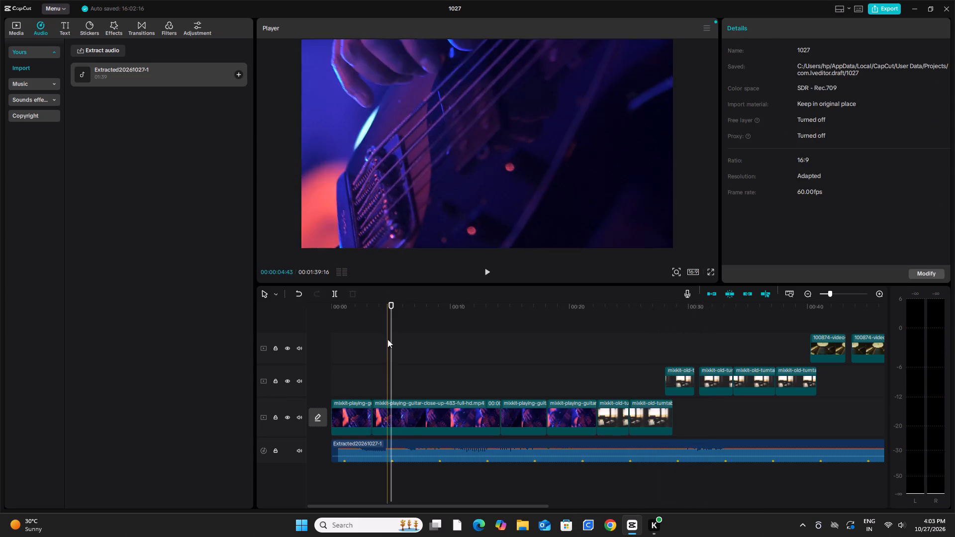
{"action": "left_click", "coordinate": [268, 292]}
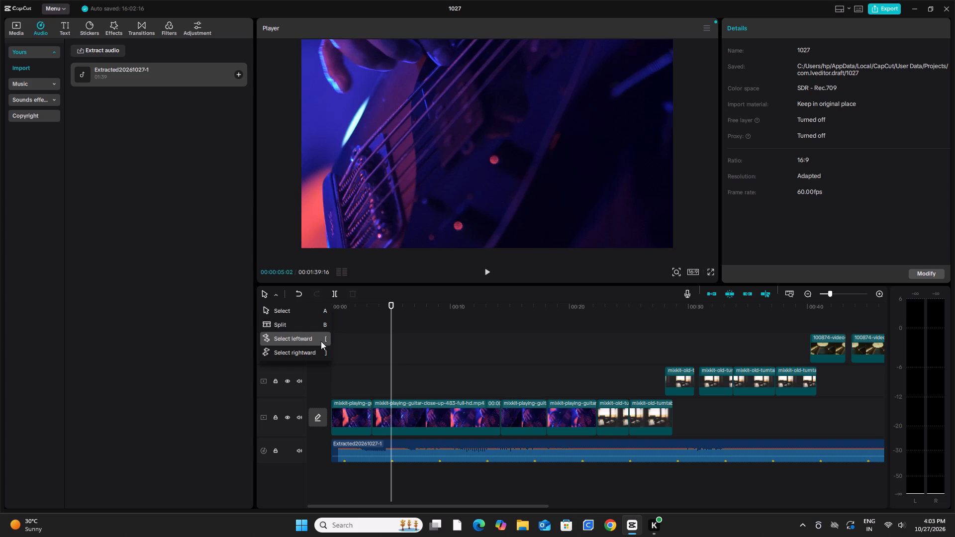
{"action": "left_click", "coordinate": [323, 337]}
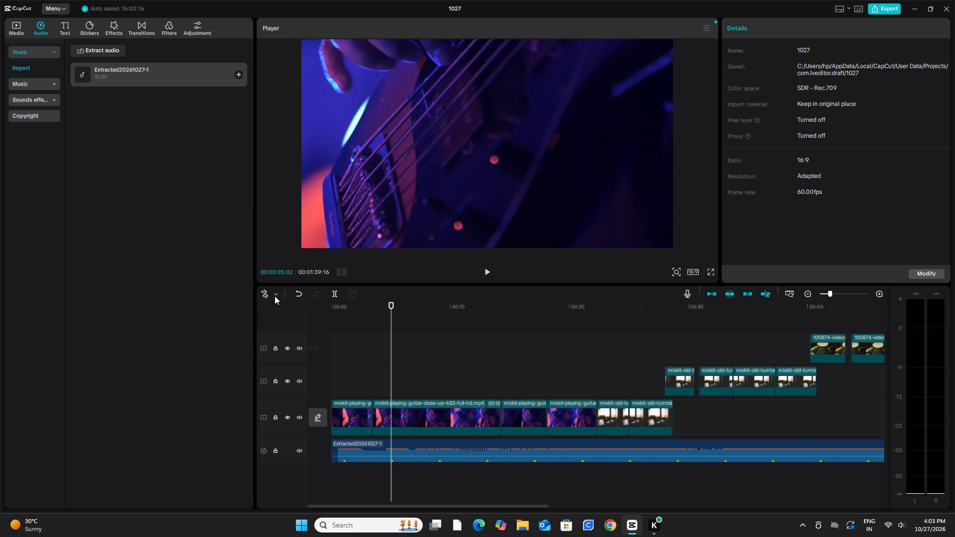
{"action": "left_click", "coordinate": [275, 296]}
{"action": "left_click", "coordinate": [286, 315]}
Try to check the project's sounds for copyright issues and look through the sound effects and music libraries.
{"action": "left_click", "coordinate": [37, 115]}
{"action": "left_click", "coordinate": [223, 78]}
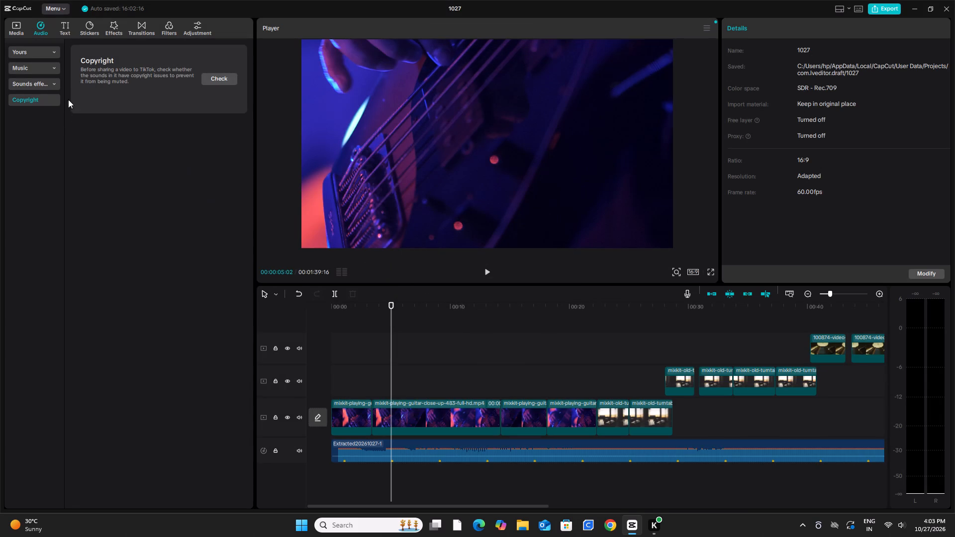
{"action": "left_click", "coordinate": [41, 83]}
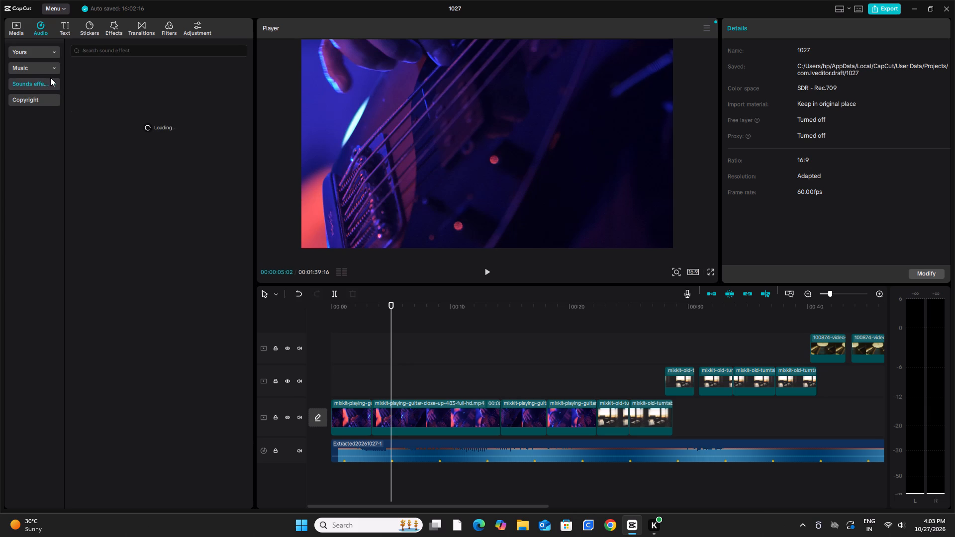
{"action": "left_click", "coordinate": [51, 84]}
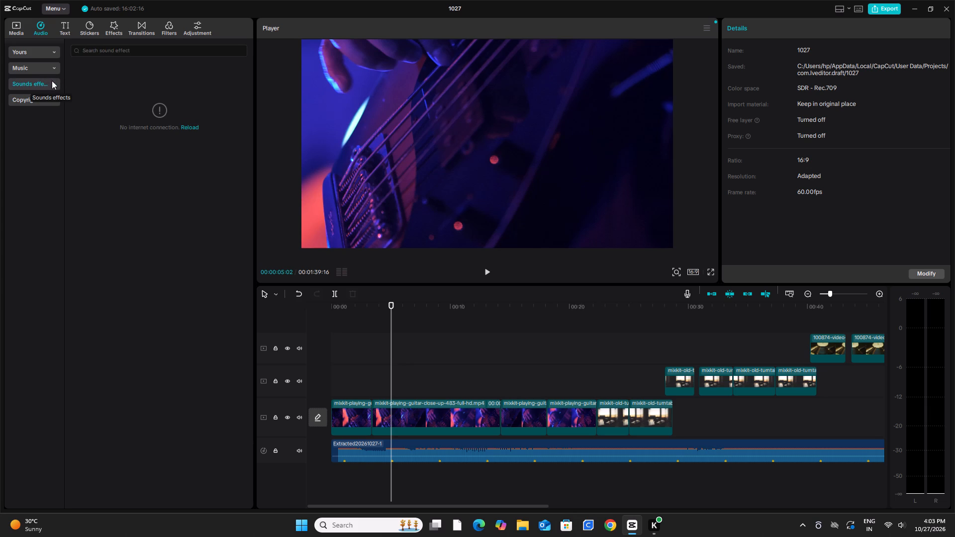
{"action": "left_click", "coordinate": [29, 69]}
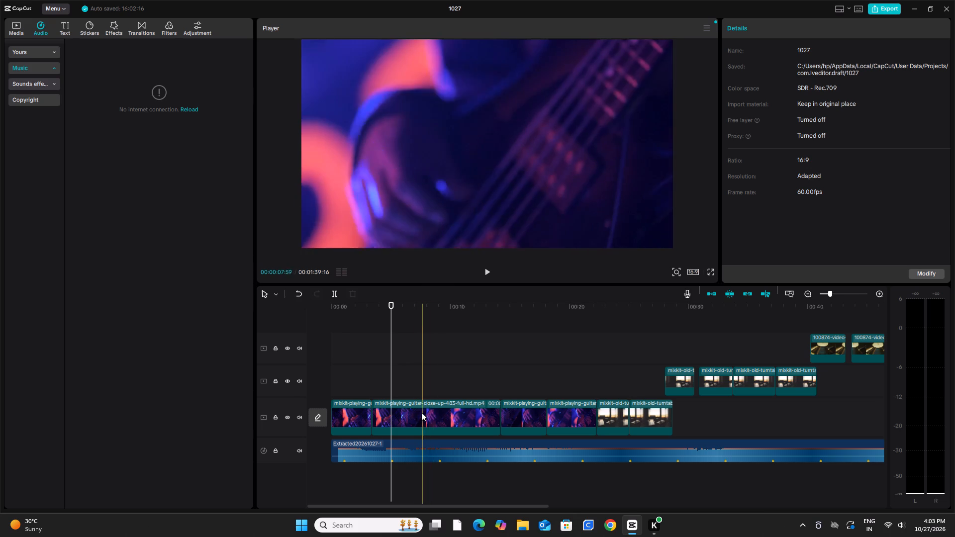
Select the long second guitar clip on the main track and play it from partway through to its end.
{"action": "left_click", "coordinate": [432, 416]}
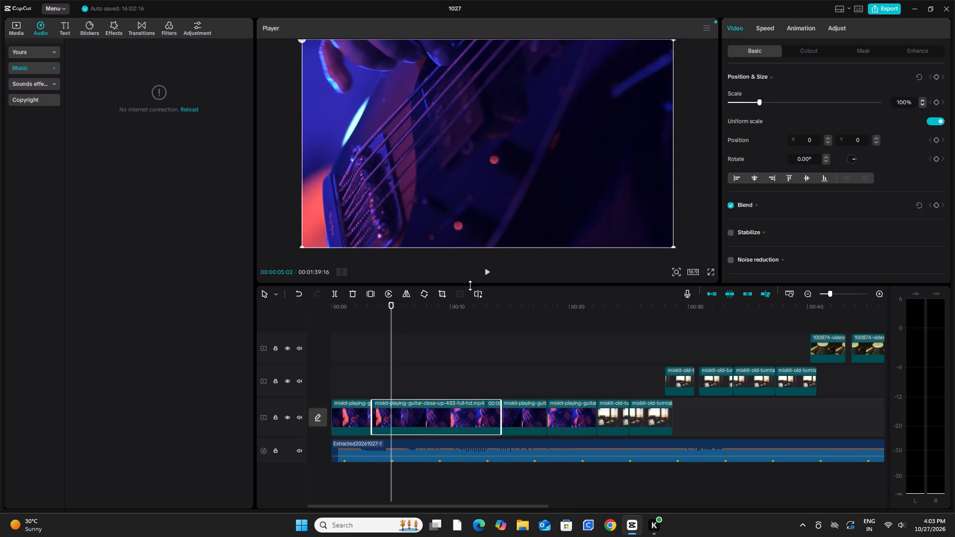
{"action": "left_click_drag", "start_coordinate": [391, 303], "coordinate": [406, 300]}
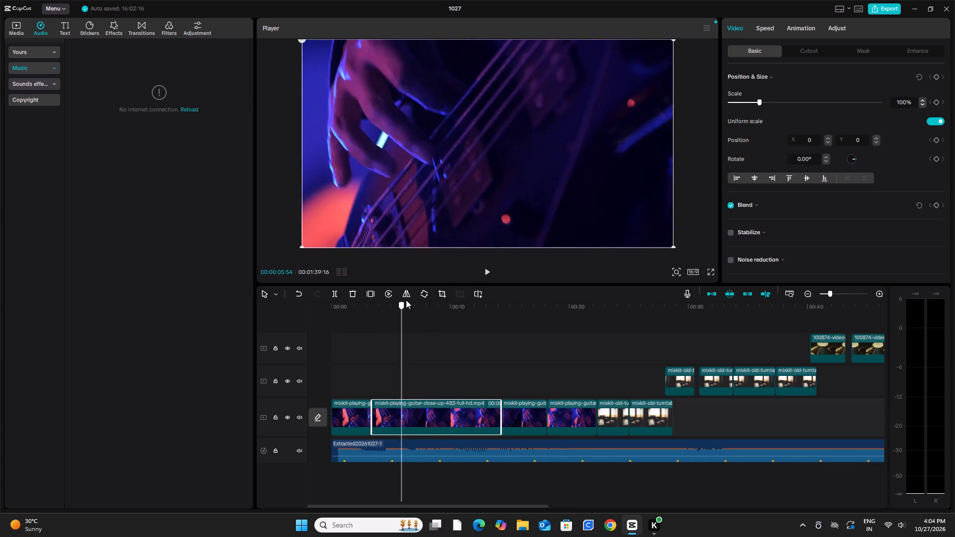
{"action": "left_click_drag", "start_coordinate": [406, 300], "coordinate": [421, 300]}
{"action": "left_click", "coordinate": [486, 273]}
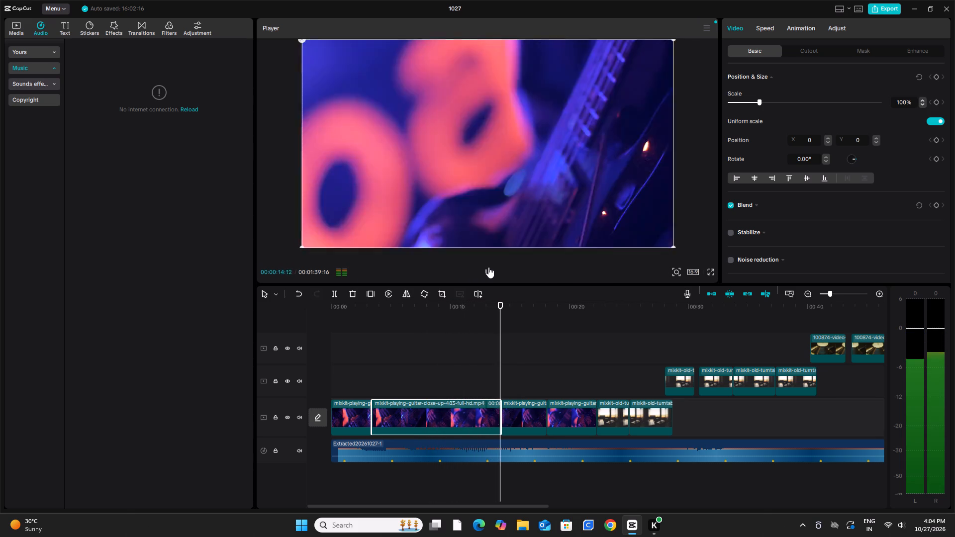
{"action": "left_click", "coordinate": [488, 267]}
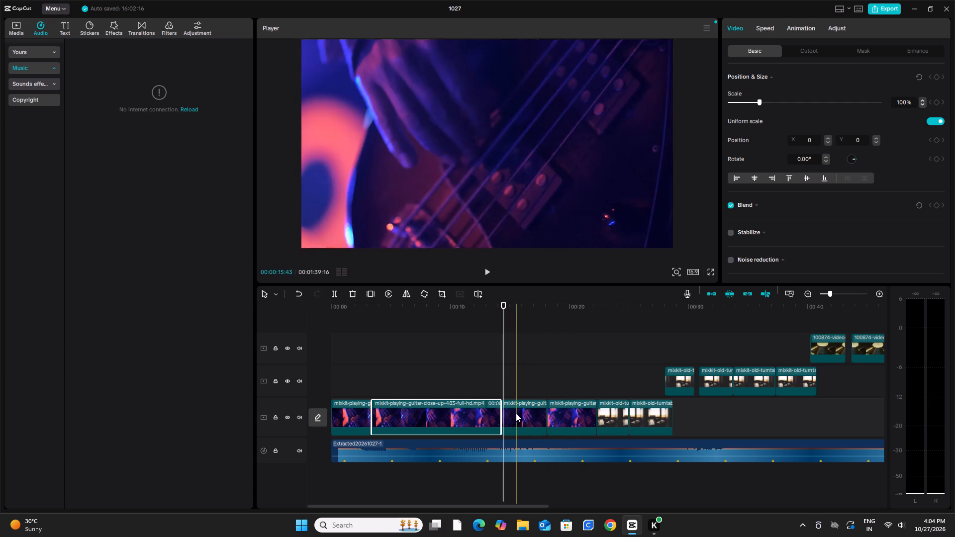
Replay the opening guitar clip and examine how it cuts into the second guitar clip.
{"action": "left_click", "coordinate": [558, 392]}
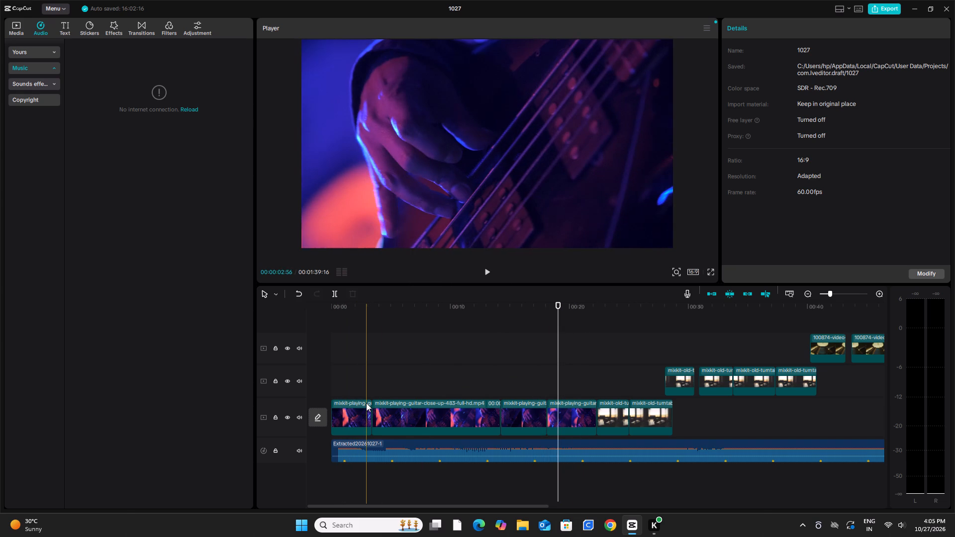
{"action": "left_click", "coordinate": [367, 402]}
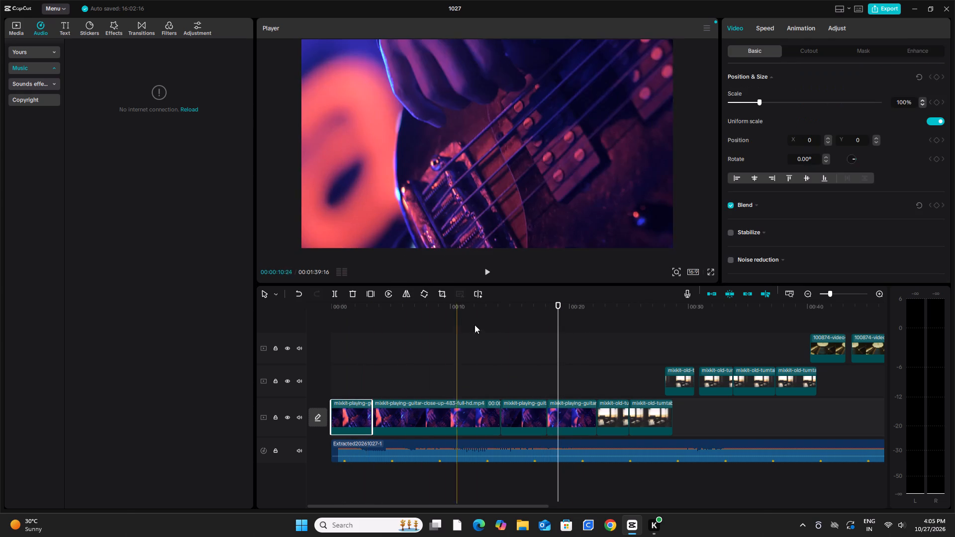
{"action": "left_click", "coordinate": [487, 271]}
{"action": "left_click", "coordinate": [486, 270]}
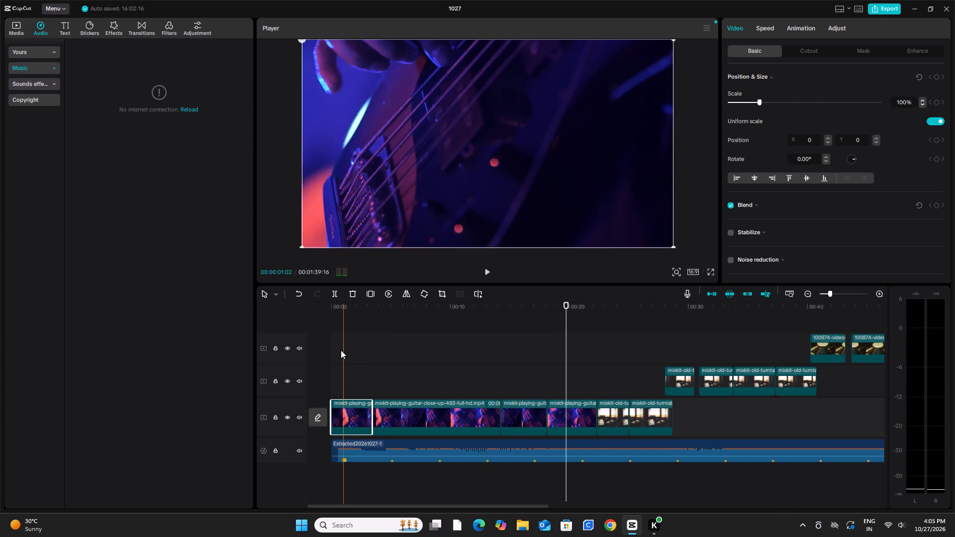
{"action": "left_click", "coordinate": [340, 350]}
{"action": "left_click", "coordinate": [342, 349]}
{"action": "left_click", "coordinate": [488, 269]}
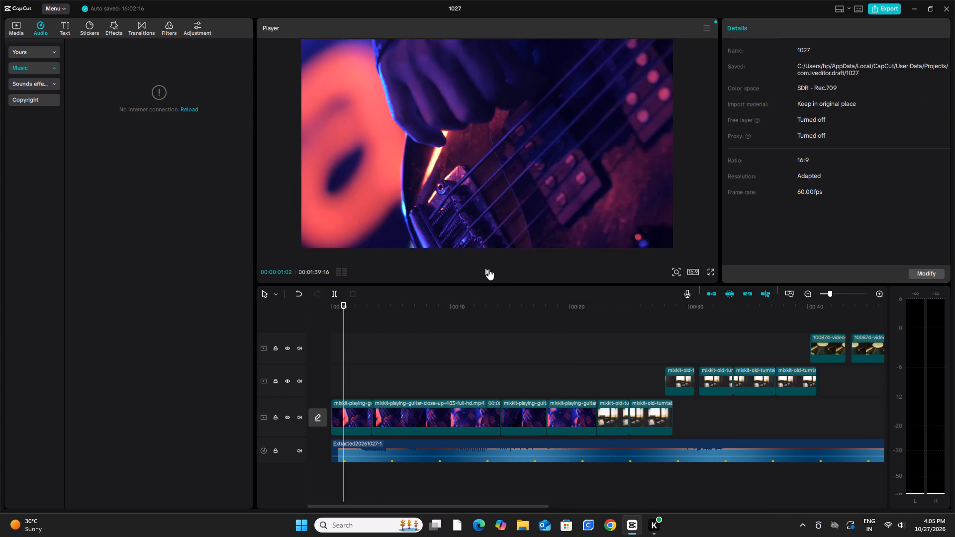
{"action": "left_click", "coordinate": [484, 271]}
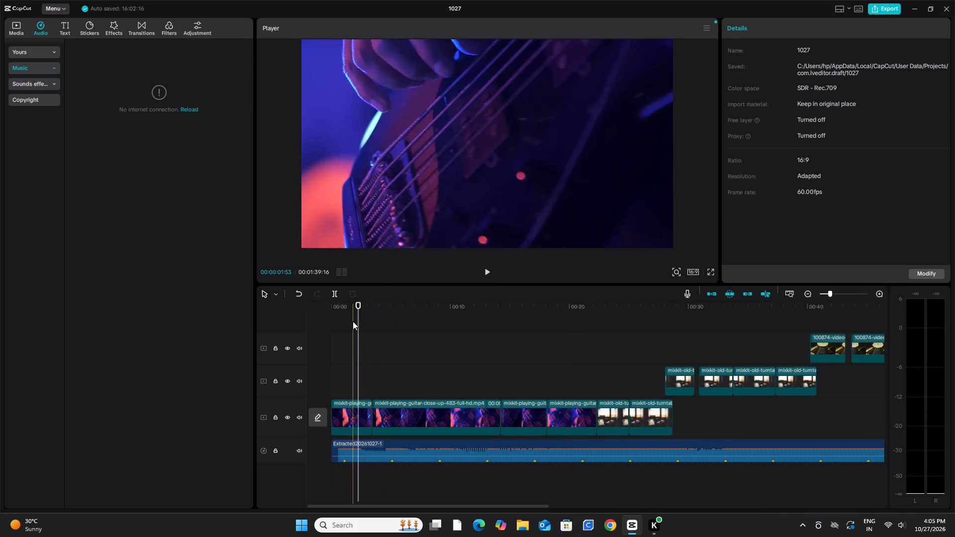
{"action": "left_click", "coordinate": [353, 321]}
{"action": "left_click", "coordinate": [485, 270]}
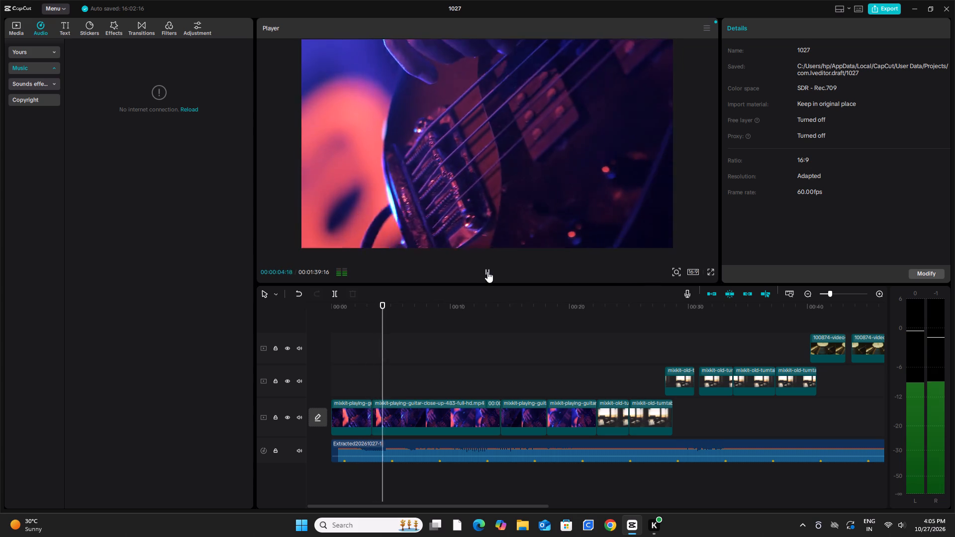
{"action": "left_click", "coordinate": [487, 271]}
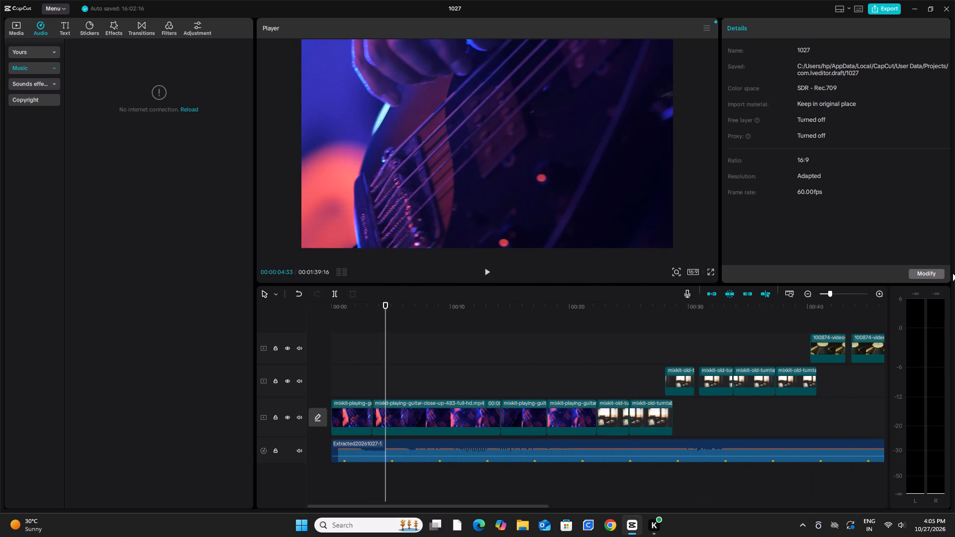
Set the project's color space to High Dynamic HDR - Rec.2020 PQ and save the project settings.
{"action": "left_click", "coordinate": [936, 271]}
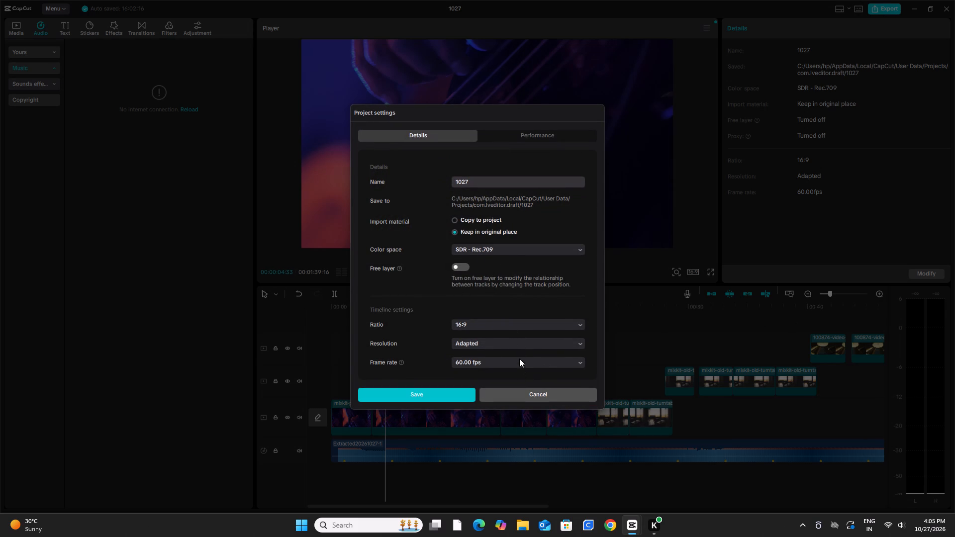
{"action": "left_click", "coordinate": [532, 136]}
{"action": "left_click", "coordinate": [444, 225]}
{"action": "left_click", "coordinate": [570, 249]}
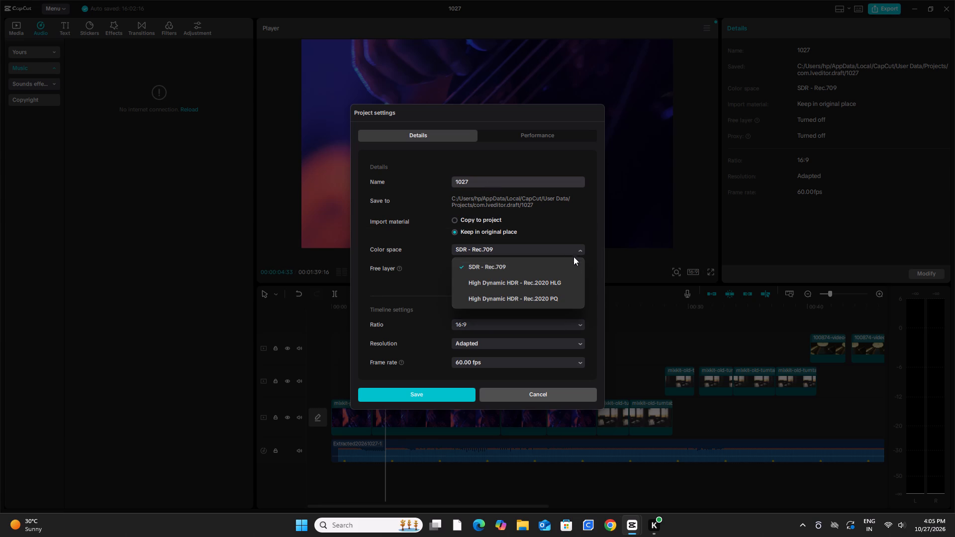
{"action": "left_click", "coordinate": [541, 301]}
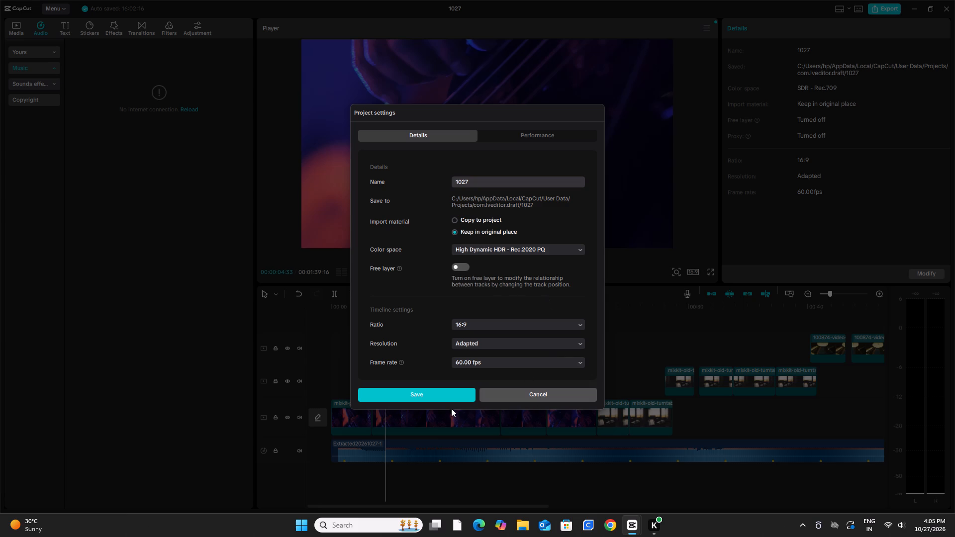
{"action": "left_click", "coordinate": [451, 394]}
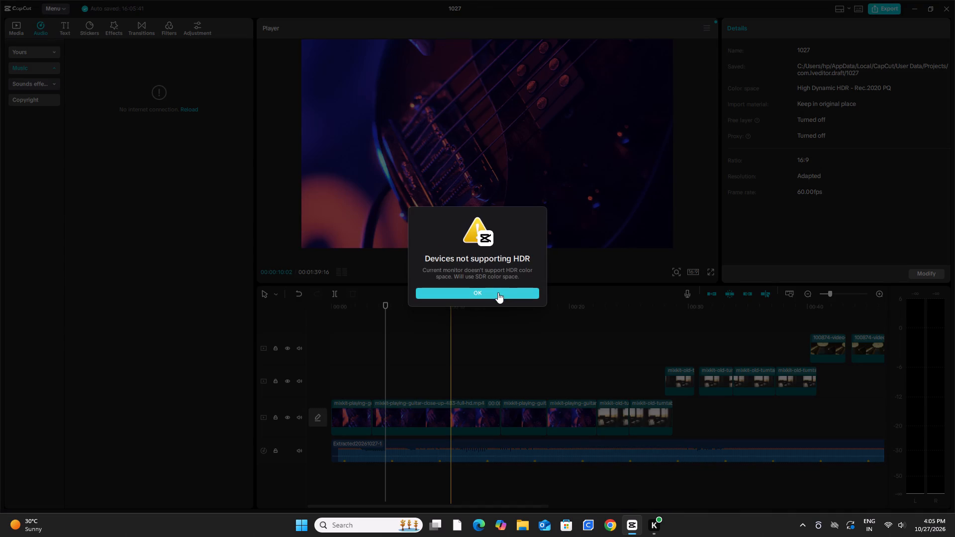
{"action": "left_click", "coordinate": [498, 292]}
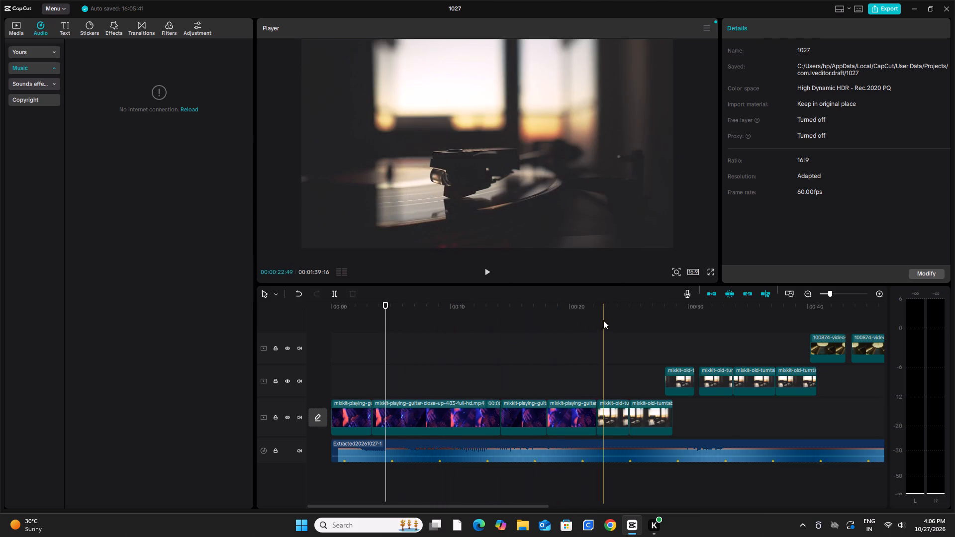
Play the edit from about 14 seconds and examine how the guitar clips cut into the turntable clips.
{"action": "left_click", "coordinate": [502, 326]}
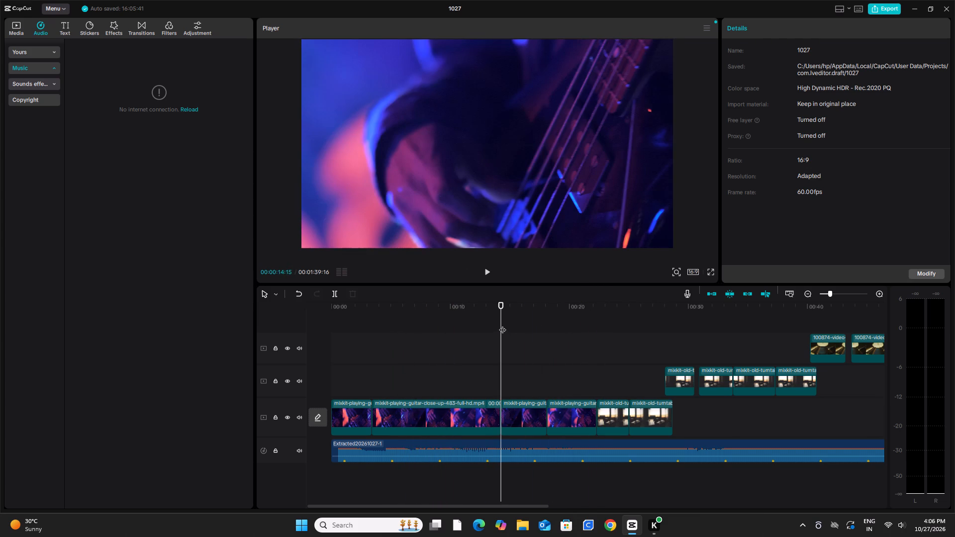
{"action": "left_click", "coordinate": [488, 270]}
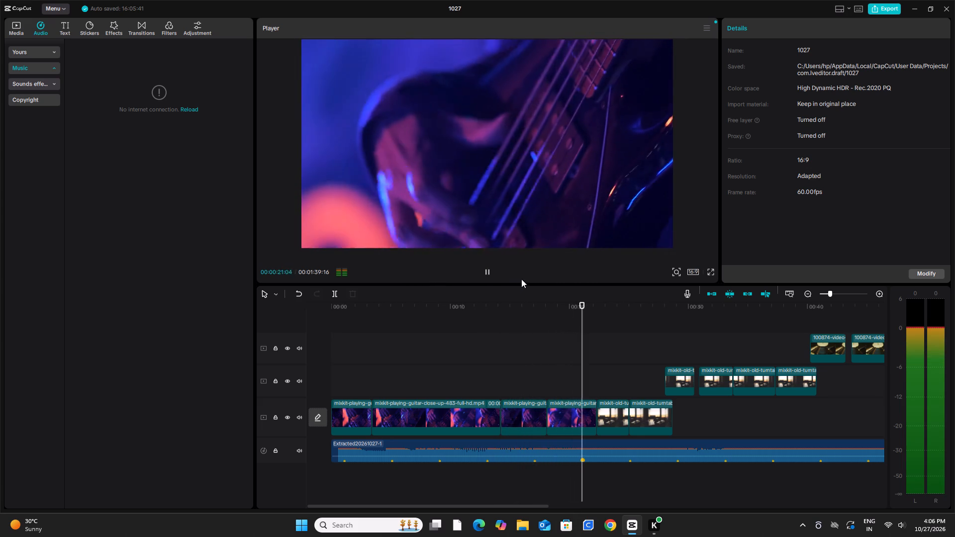
{"action": "left_click", "coordinate": [486, 274]}
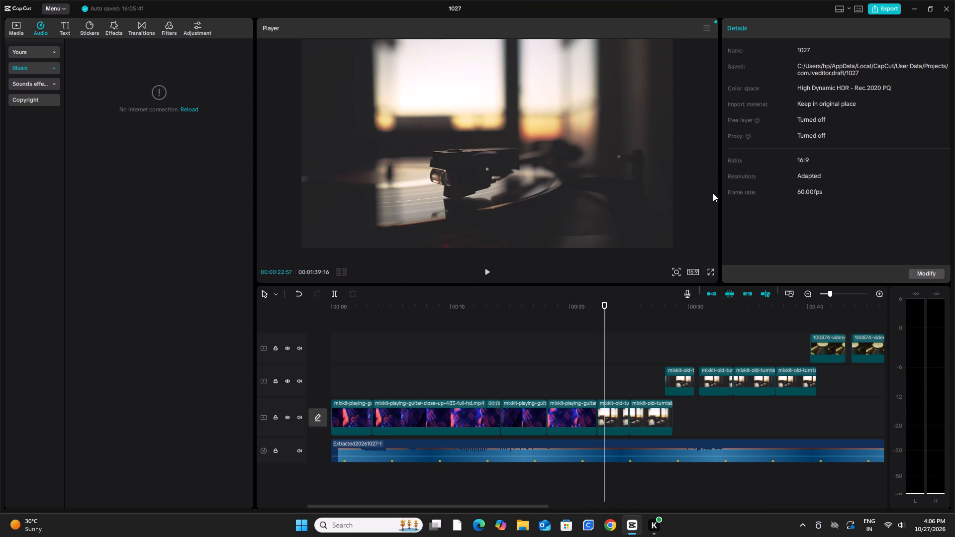
{"action": "left_click", "coordinate": [488, 271]}
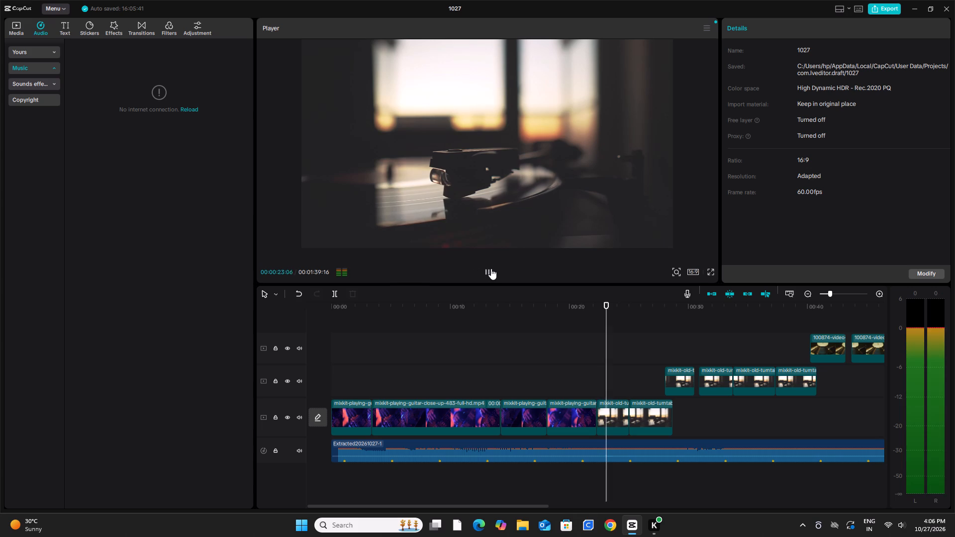
{"action": "left_click", "coordinate": [489, 269]}
{"action": "left_click", "coordinate": [489, 269]}
{"action": "left_click", "coordinate": [489, 268]}
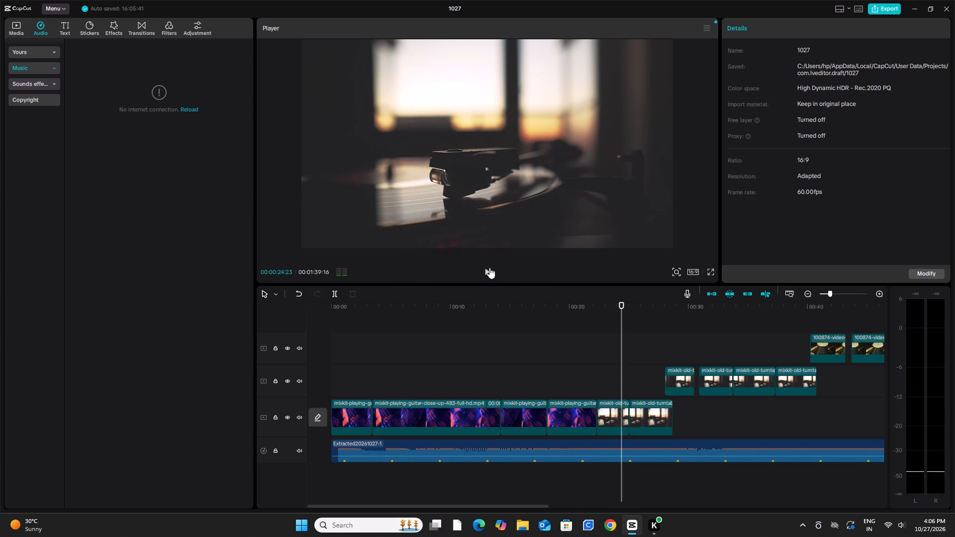
{"action": "left_click", "coordinate": [489, 268]}
{"action": "left_click", "coordinate": [485, 271]}
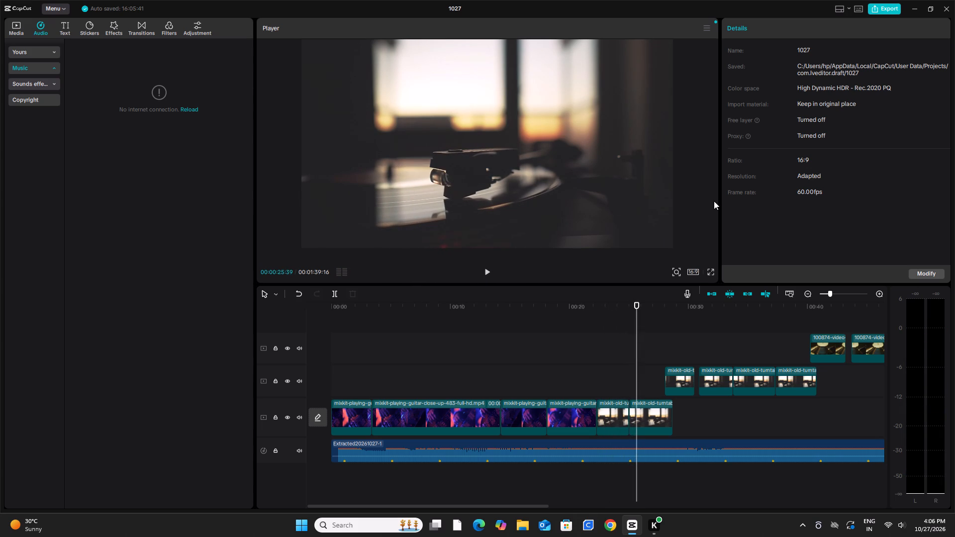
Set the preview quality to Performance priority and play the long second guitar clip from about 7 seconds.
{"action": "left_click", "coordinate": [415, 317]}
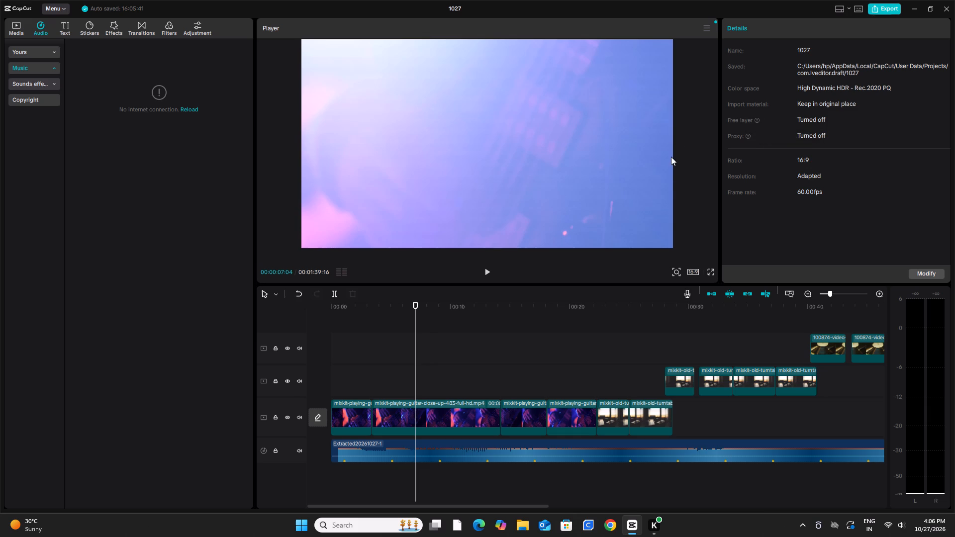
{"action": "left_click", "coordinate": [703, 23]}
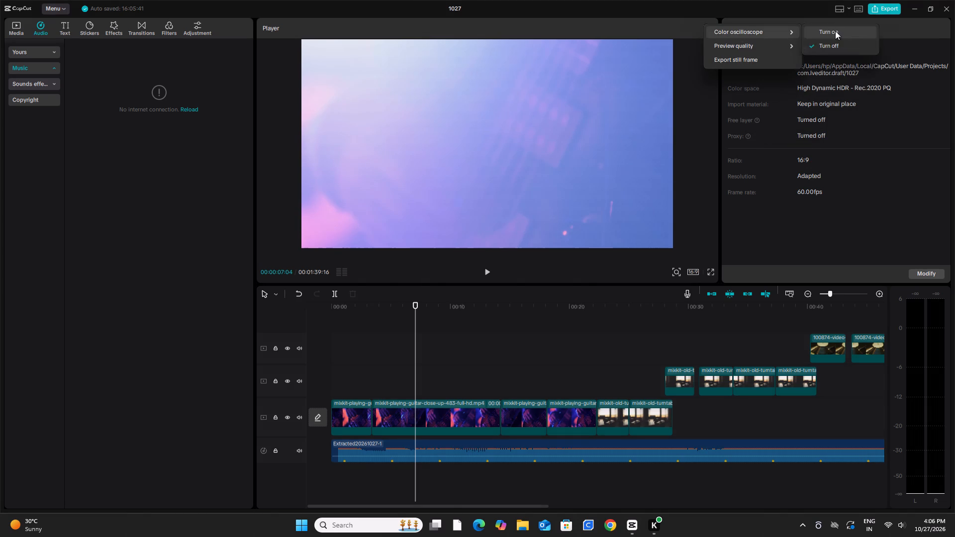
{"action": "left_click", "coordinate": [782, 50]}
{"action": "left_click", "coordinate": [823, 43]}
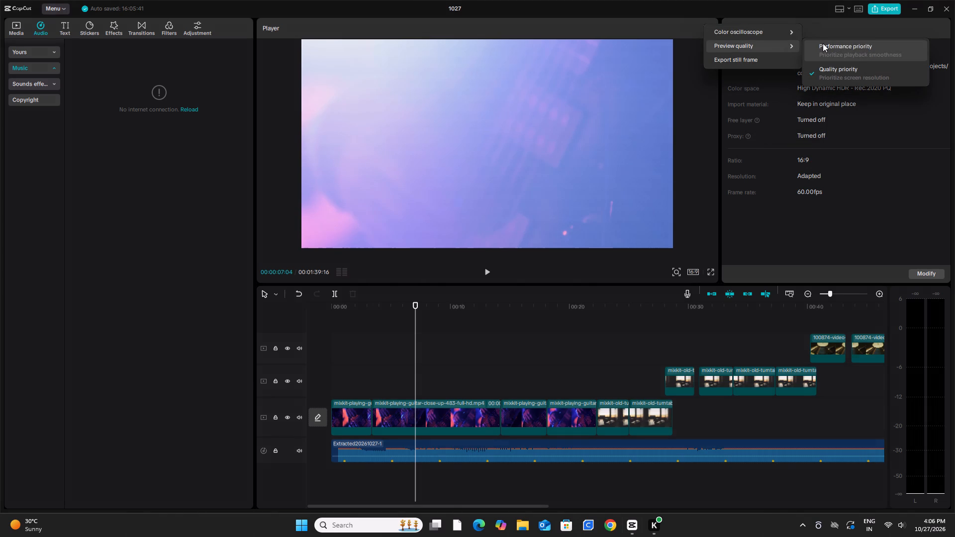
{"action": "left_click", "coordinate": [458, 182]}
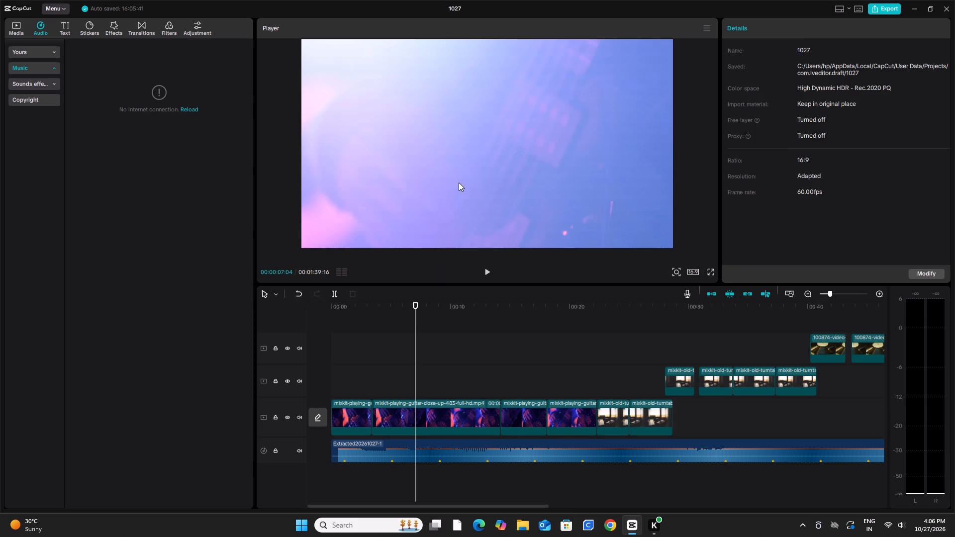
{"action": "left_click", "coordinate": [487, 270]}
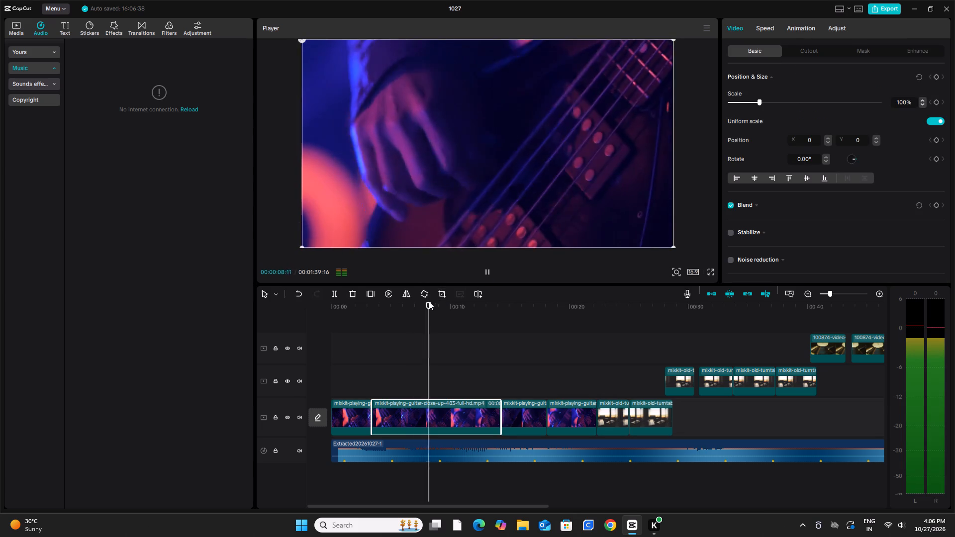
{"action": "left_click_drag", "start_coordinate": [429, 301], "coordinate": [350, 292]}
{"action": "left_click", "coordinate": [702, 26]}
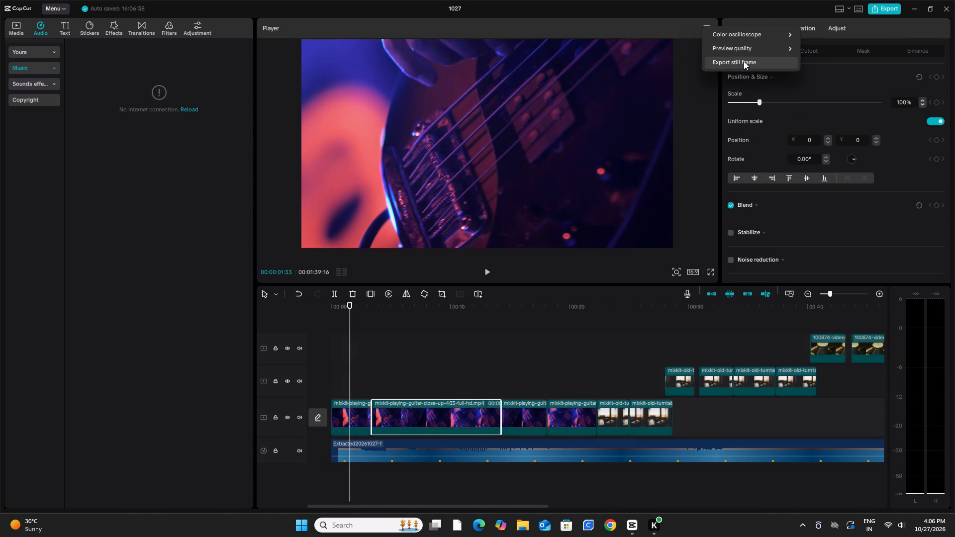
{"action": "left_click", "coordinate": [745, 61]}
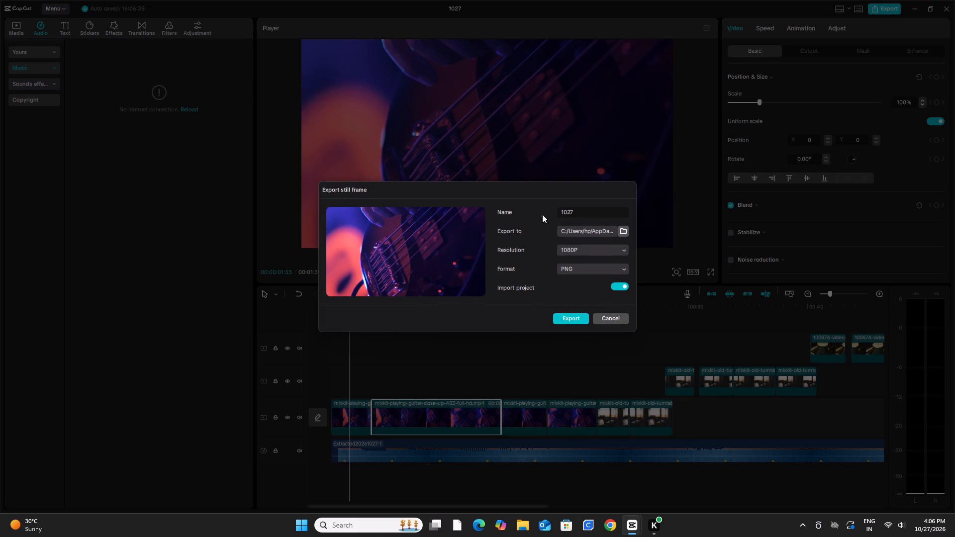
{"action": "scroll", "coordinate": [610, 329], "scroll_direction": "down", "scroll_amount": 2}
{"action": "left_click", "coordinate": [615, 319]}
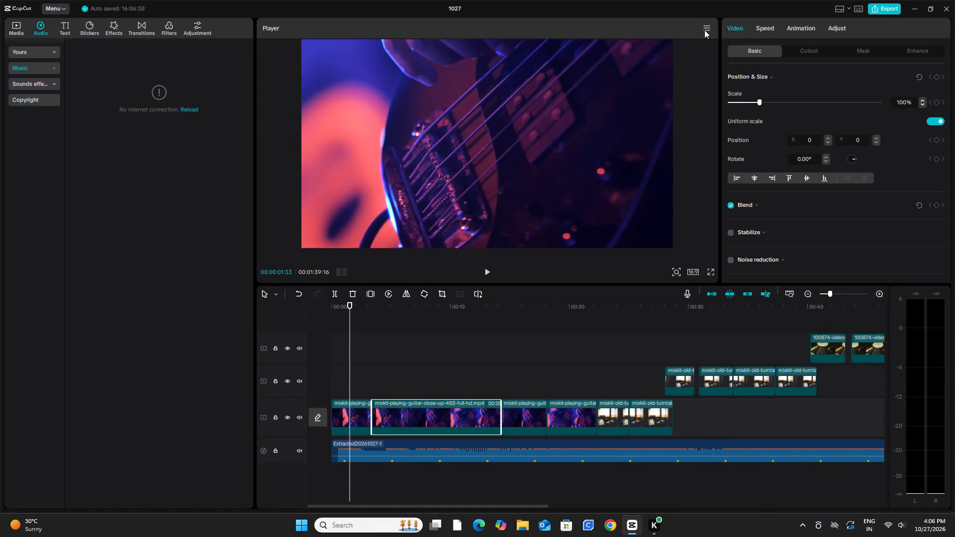
Set the player's preview quality to Quality priority.
{"action": "left_click", "coordinate": [705, 29]}
{"action": "left_click", "coordinate": [725, 50]}
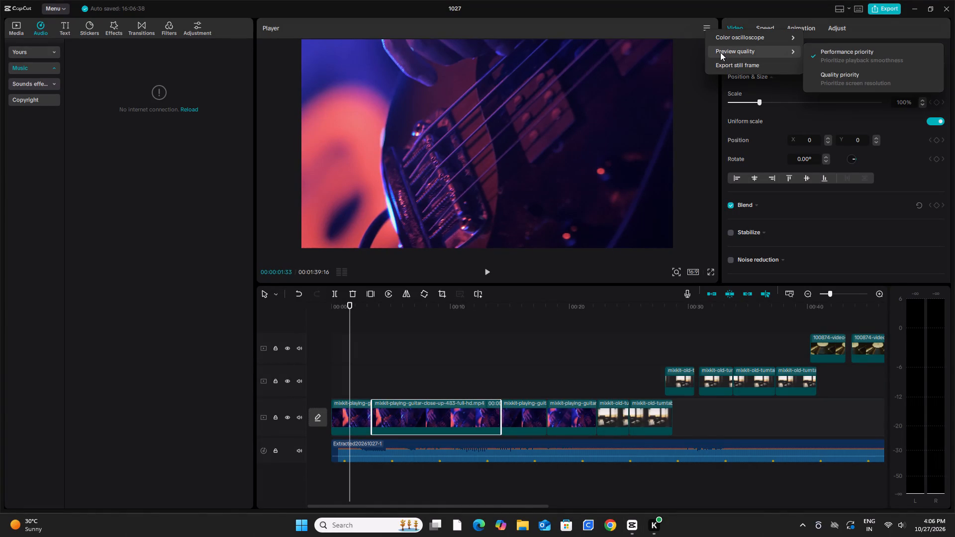
{"action": "left_click", "coordinate": [849, 79]}
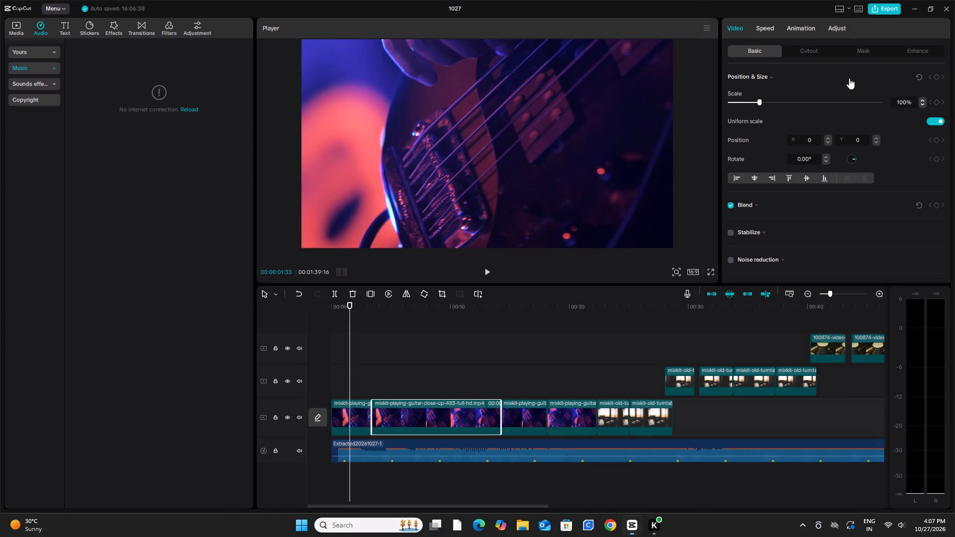
Turn on the color oscilloscope for the player preview.
{"action": "left_click", "coordinate": [702, 30]}
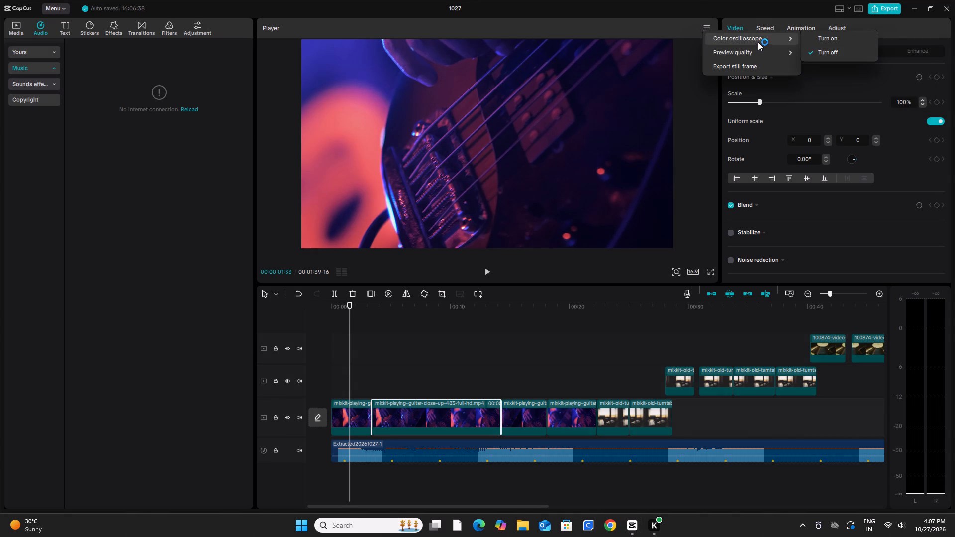
{"action": "left_click", "coordinate": [817, 36]}
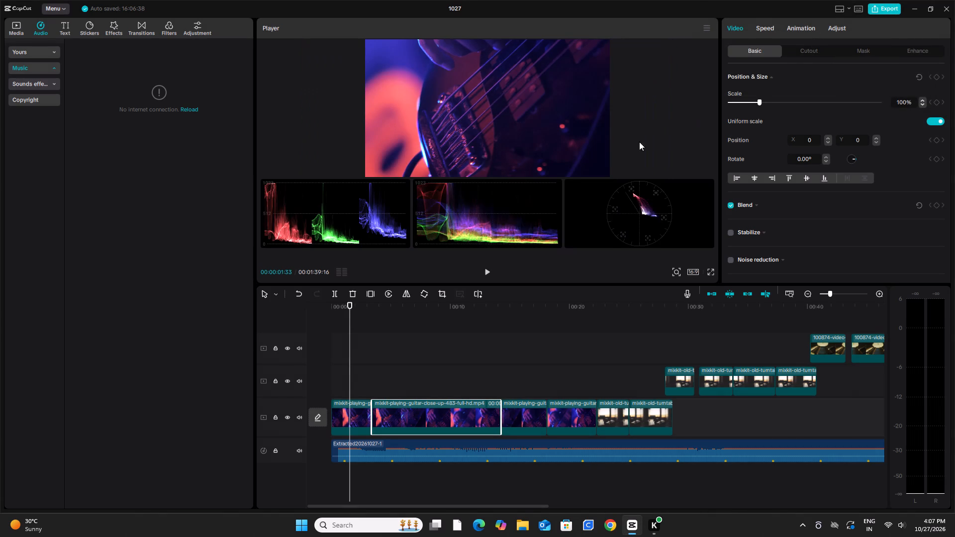
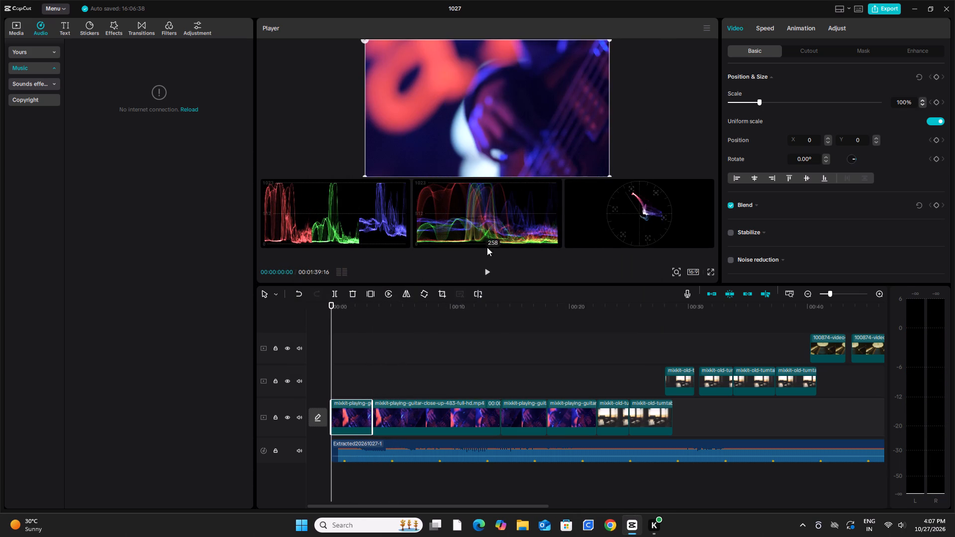
Play the edit from the start to about 21 seconds and examine the guitar clips' color on the scopes.
{"action": "left_click", "coordinate": [485, 267]}
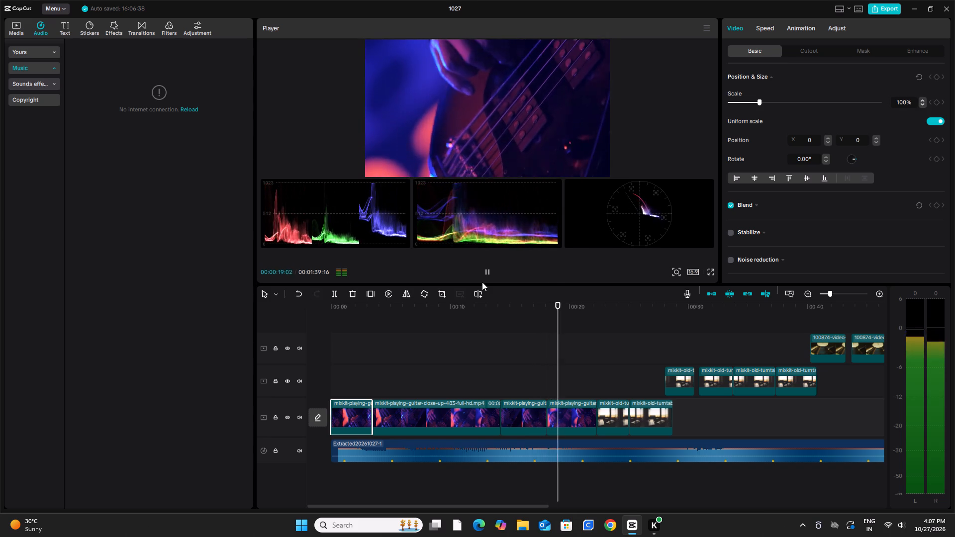
{"action": "left_click", "coordinate": [640, 93]}
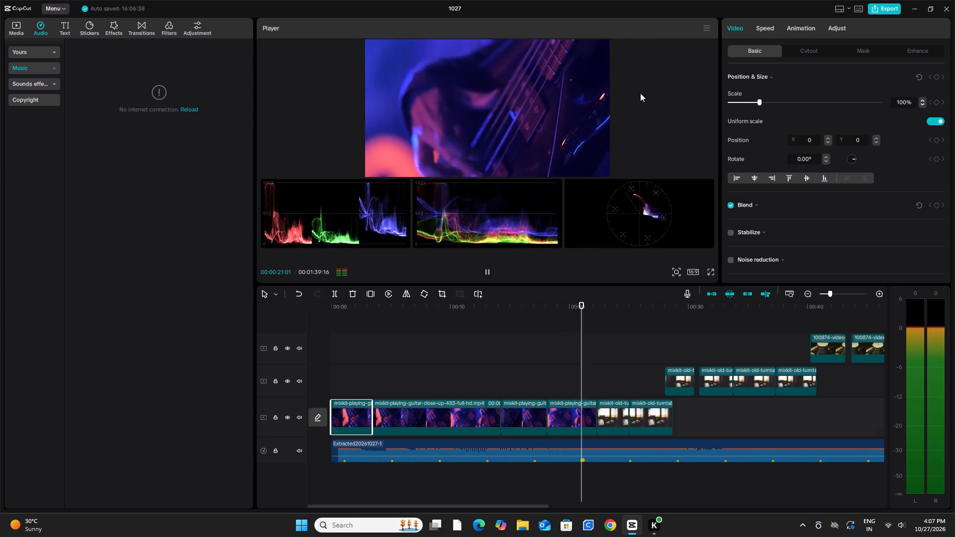
{"action": "left_click", "coordinate": [419, 348]}
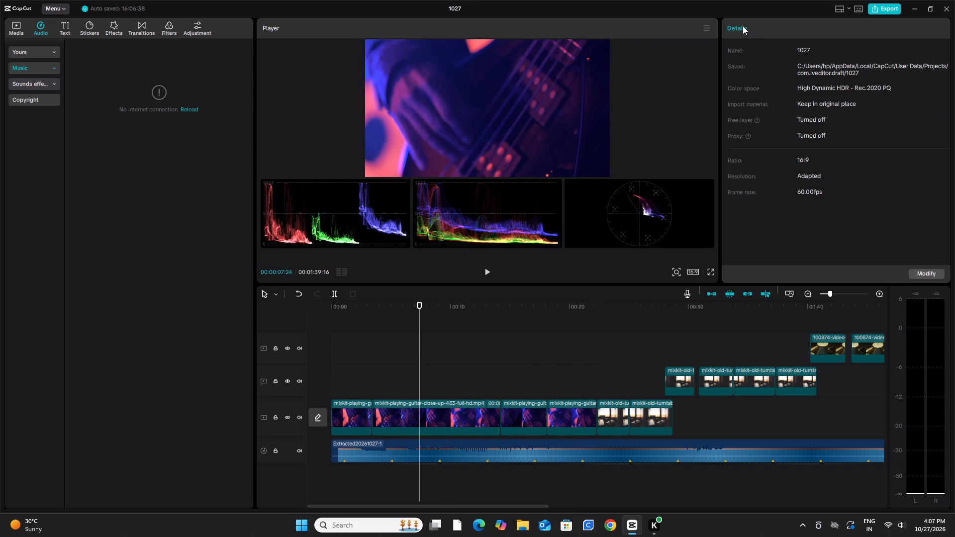
Open the keyboard shortcut settings and examine the full list of Timeline shortcuts in the Shortcut 1 preset.
{"action": "left_click", "coordinate": [849, 7]}
{"action": "left_click", "coordinate": [856, 5]}
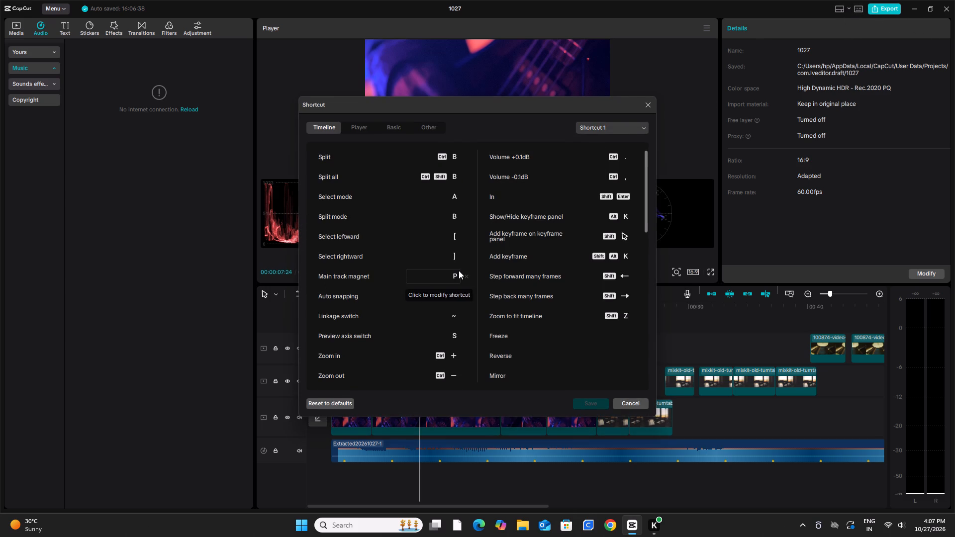
{"action": "scroll", "coordinate": [459, 270], "scroll_direction": "down", "scroll_amount": 1}
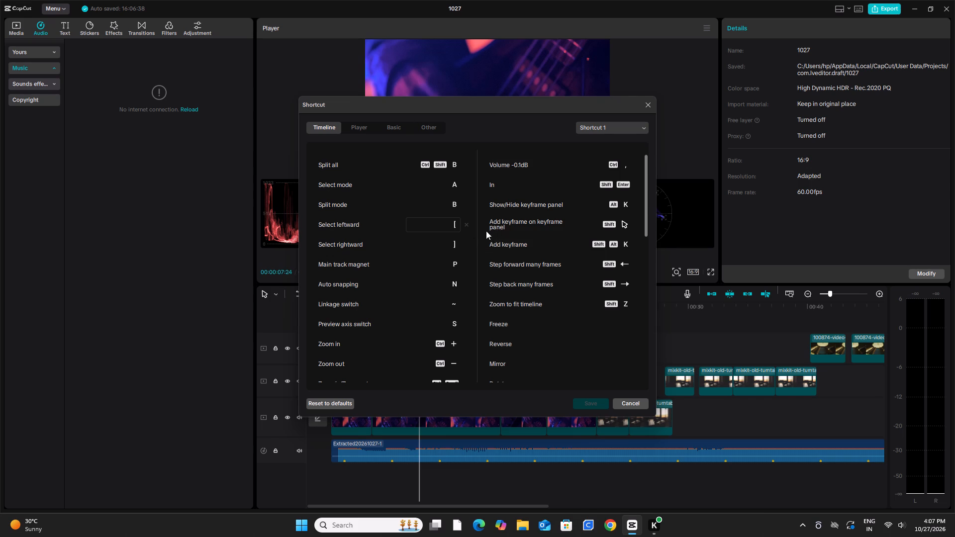
{"action": "scroll", "coordinate": [491, 250], "scroll_direction": "down", "scroll_amount": 1}
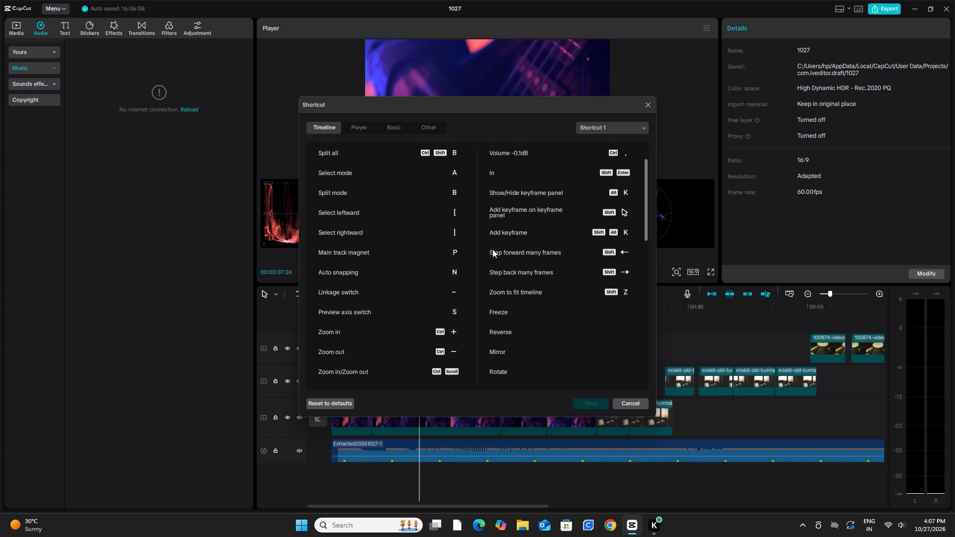
{"action": "scroll", "coordinate": [493, 247], "scroll_direction": "down", "scroll_amount": 1}
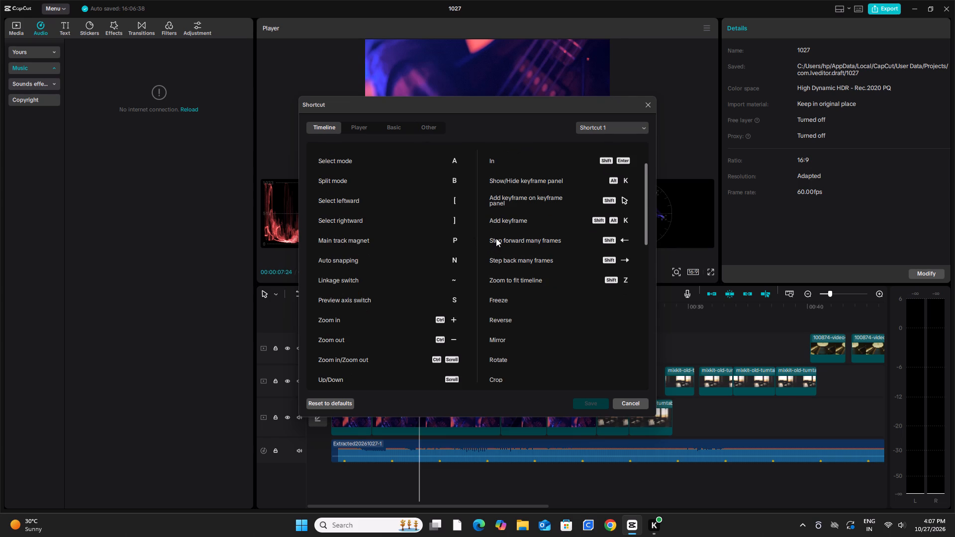
{"action": "scroll", "coordinate": [497, 238], "scroll_direction": "down", "scroll_amount": 1}
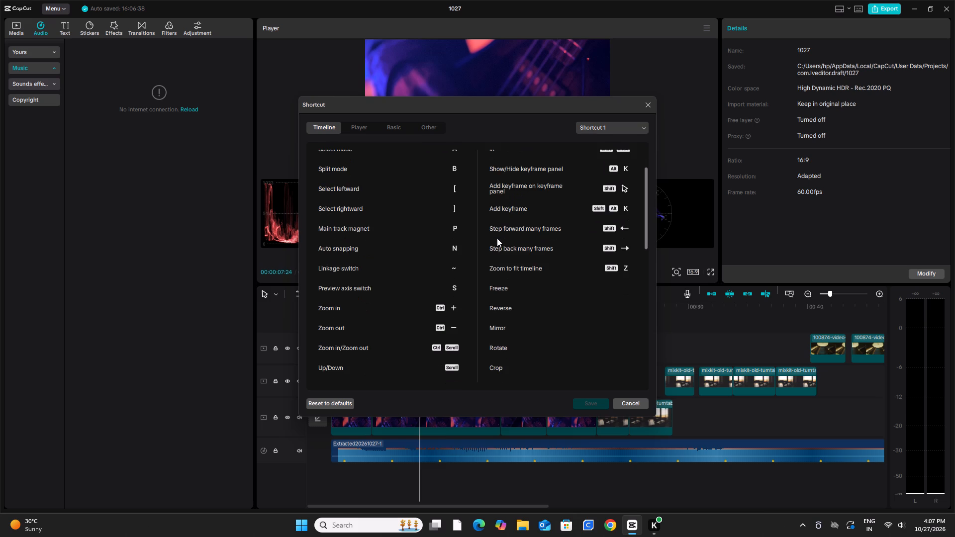
{"action": "scroll", "coordinate": [497, 239], "scroll_direction": "down", "scroll_amount": 1}
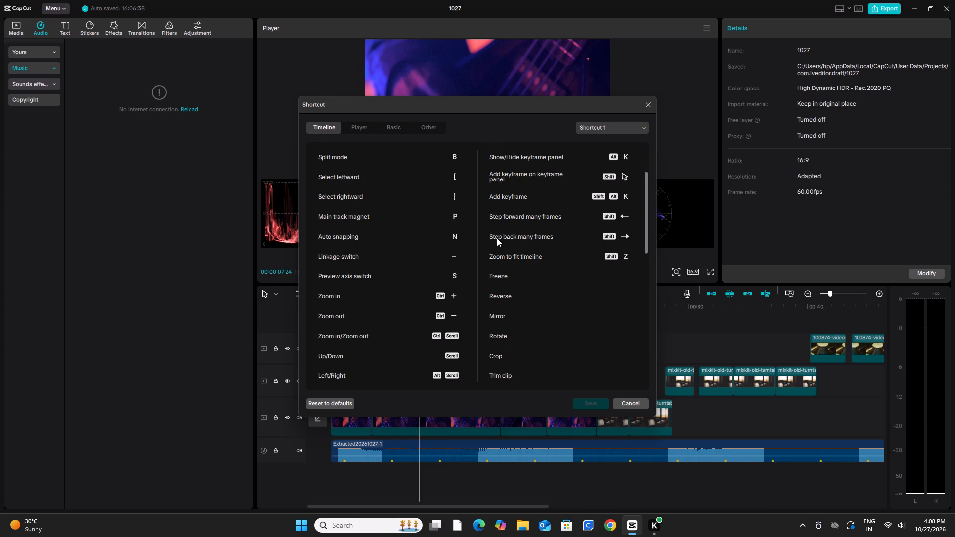
{"action": "scroll", "coordinate": [497, 238], "scroll_direction": "down", "scroll_amount": 1}
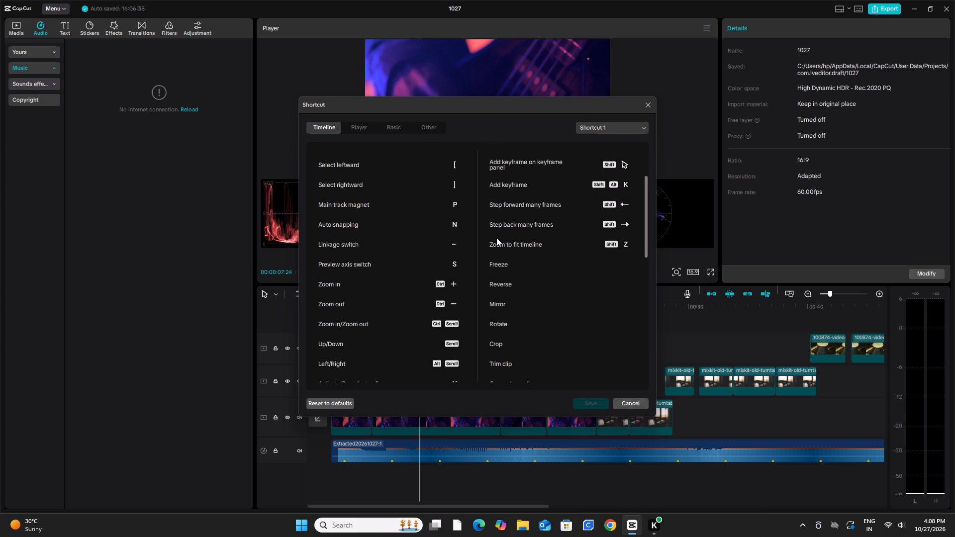
{"action": "scroll", "coordinate": [496, 238], "scroll_direction": "down", "scroll_amount": 2}
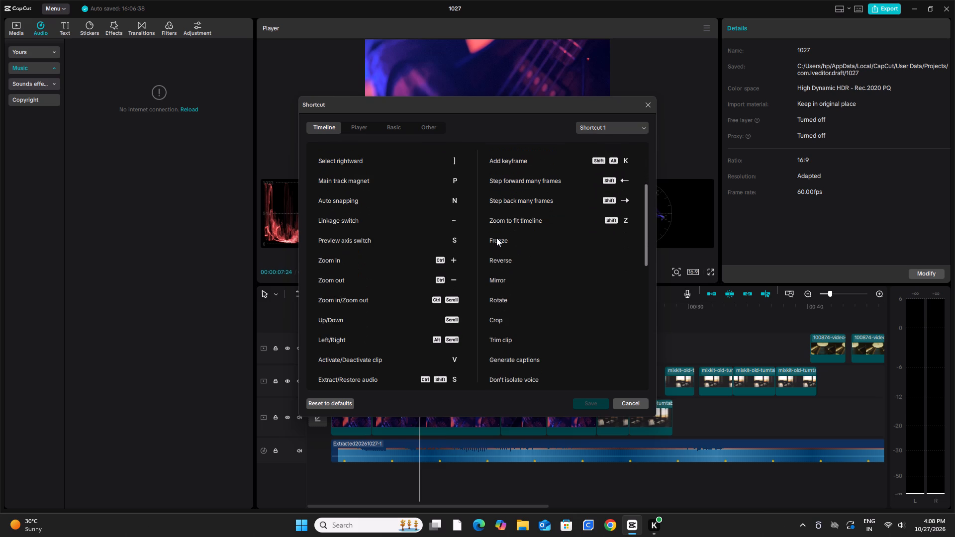
{"action": "scroll", "coordinate": [496, 238], "scroll_direction": "down", "scroll_amount": 2}
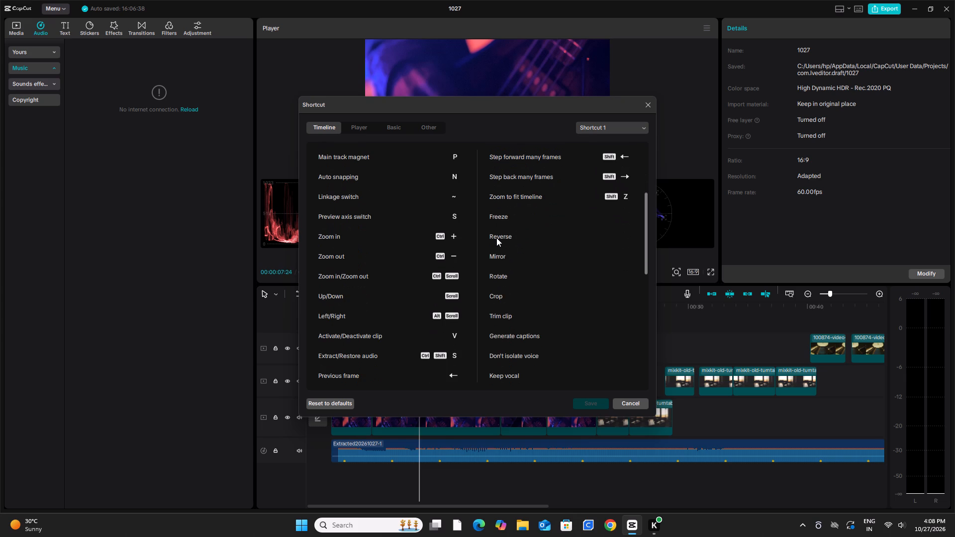
{"action": "scroll", "coordinate": [498, 232], "scroll_direction": "down", "scroll_amount": 1}
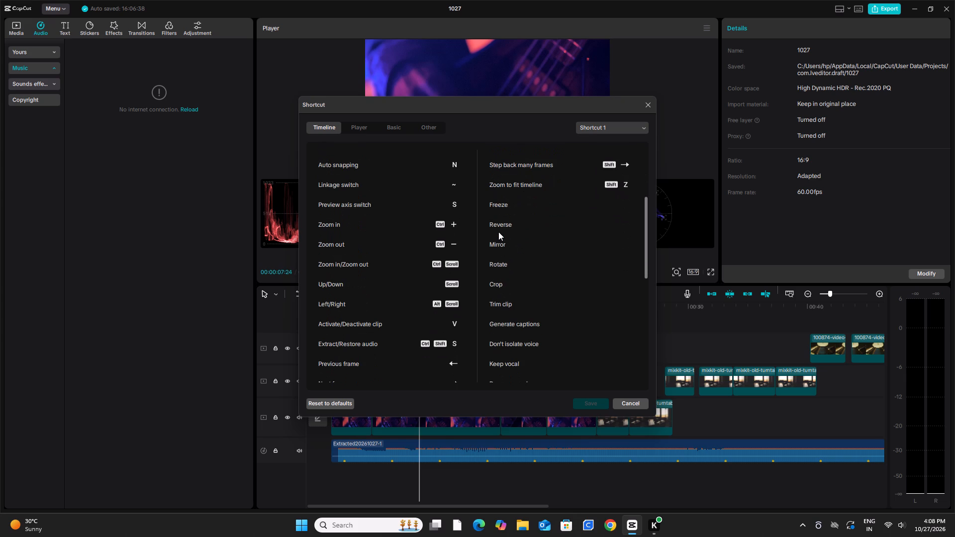
{"action": "scroll", "coordinate": [498, 232], "scroll_direction": "down", "scroll_amount": 2}
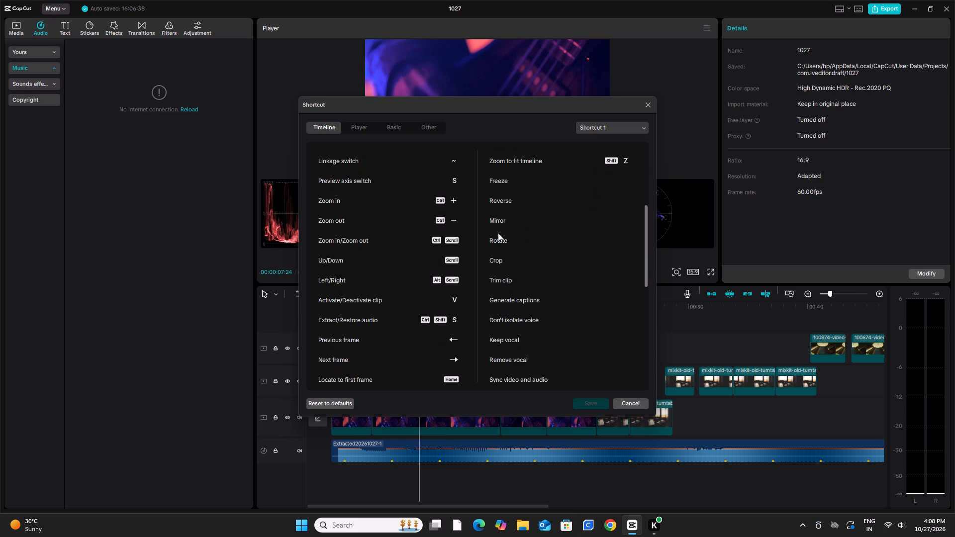
{"action": "scroll", "coordinate": [496, 235], "scroll_direction": "down", "scroll_amount": 2}
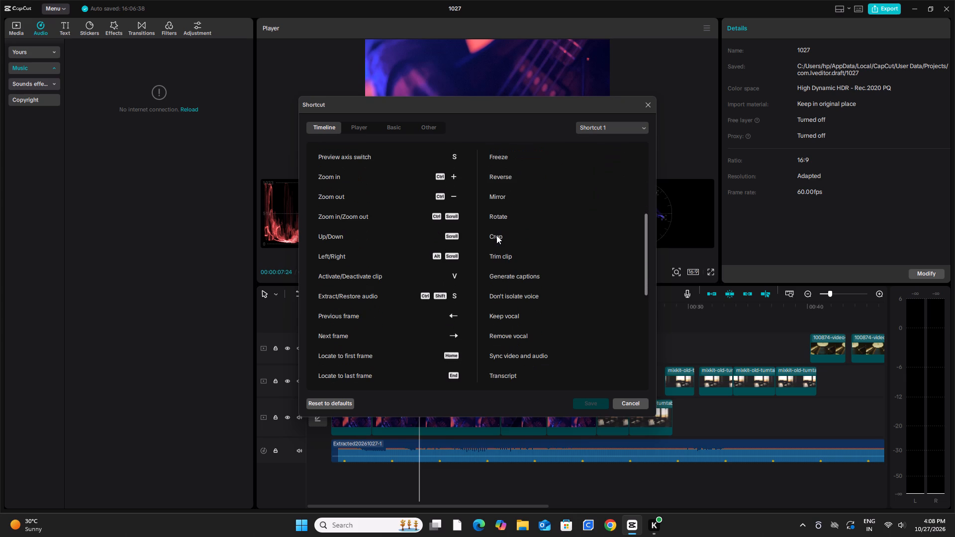
{"action": "scroll", "coordinate": [496, 235], "scroll_direction": "down", "scroll_amount": 2}
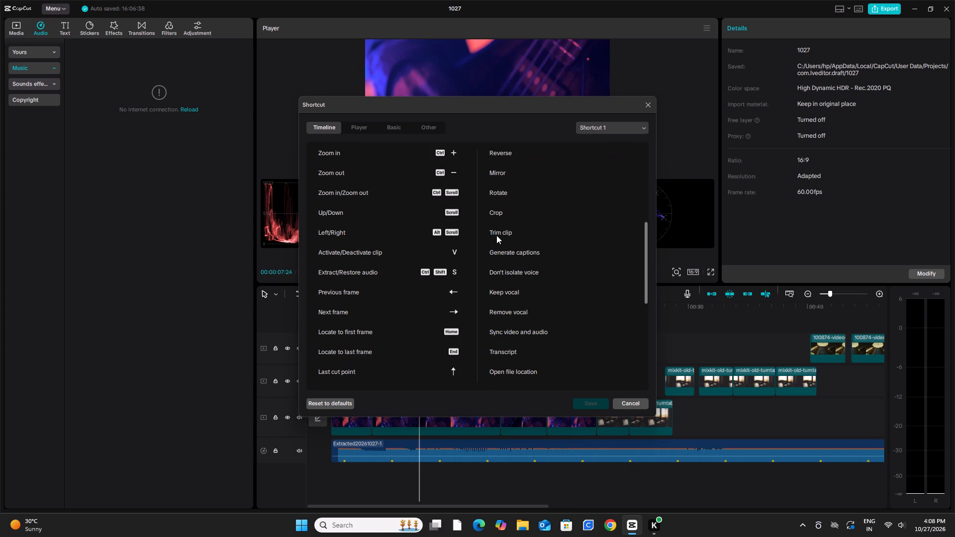
{"action": "scroll", "coordinate": [496, 235], "scroll_direction": "down", "scroll_amount": 2}
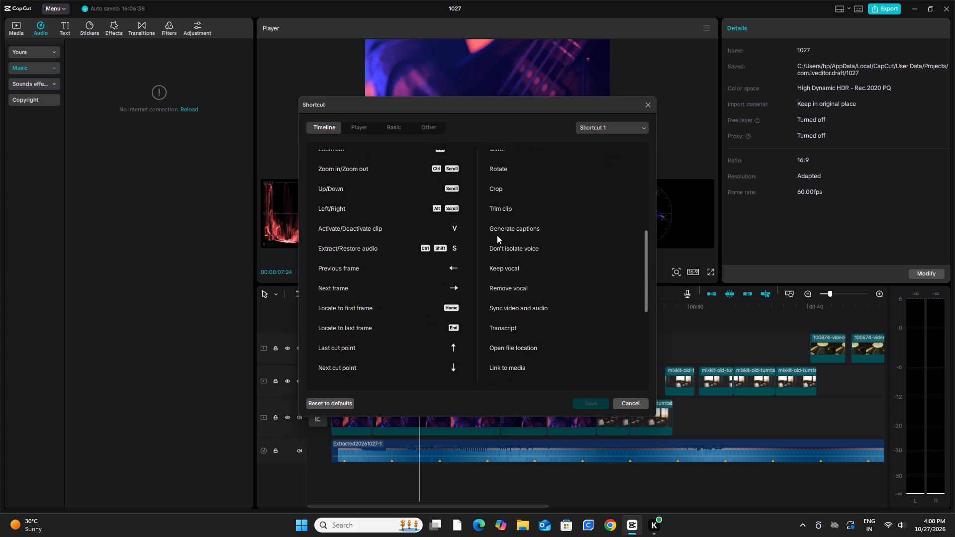
{"action": "scroll", "coordinate": [496, 236], "scroll_direction": "down", "scroll_amount": 1}
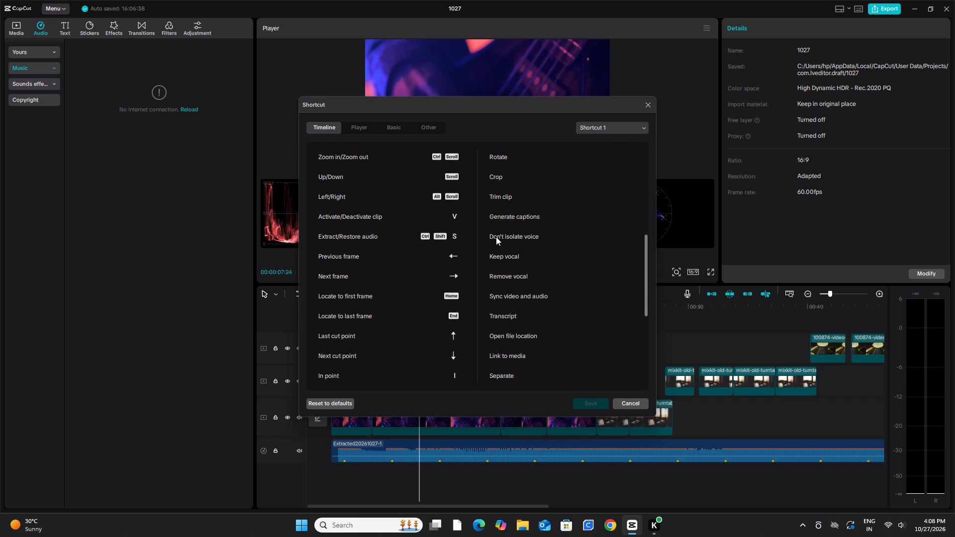
{"action": "scroll", "coordinate": [497, 235], "scroll_direction": "down", "scroll_amount": 3}
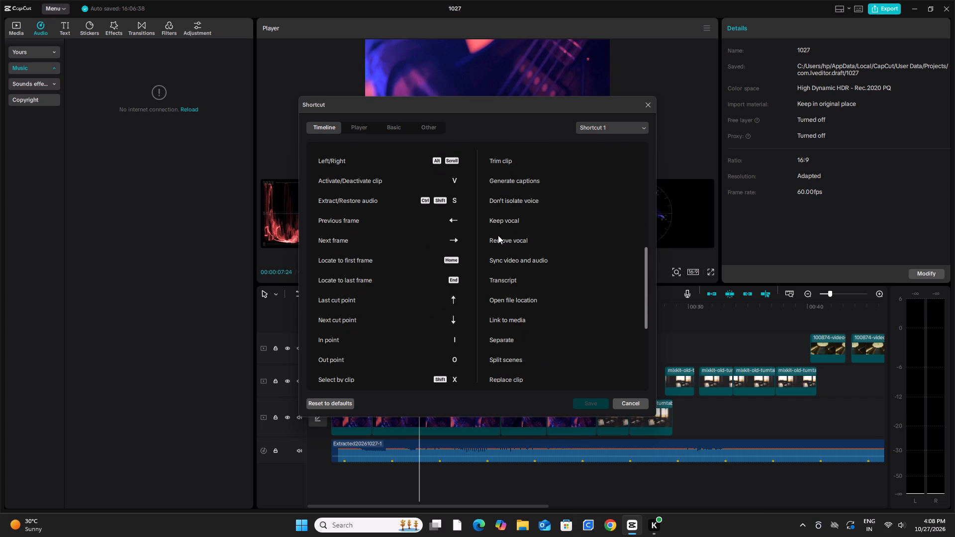
{"action": "scroll", "coordinate": [498, 235], "scroll_direction": "down", "scroll_amount": 2}
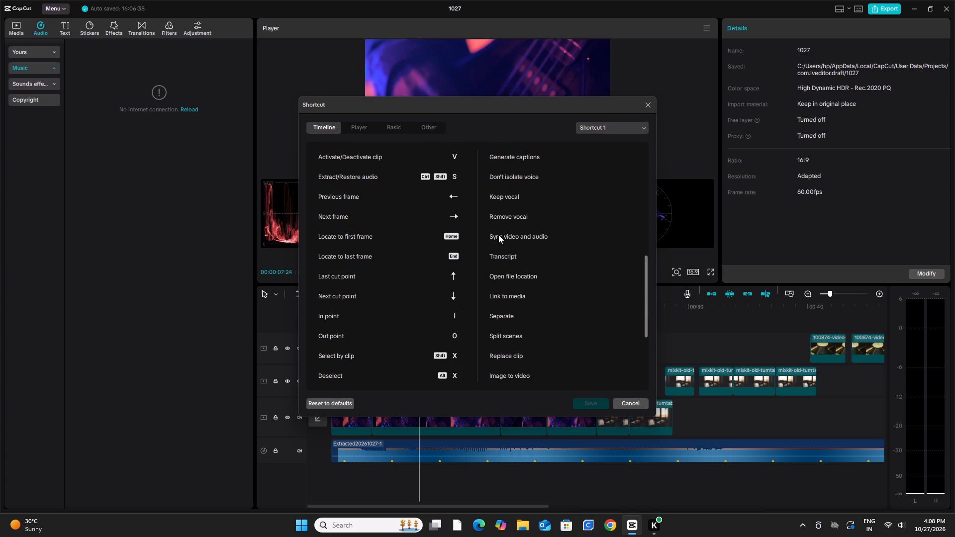
{"action": "scroll", "coordinate": [498, 235], "scroll_direction": "down", "scroll_amount": 2}
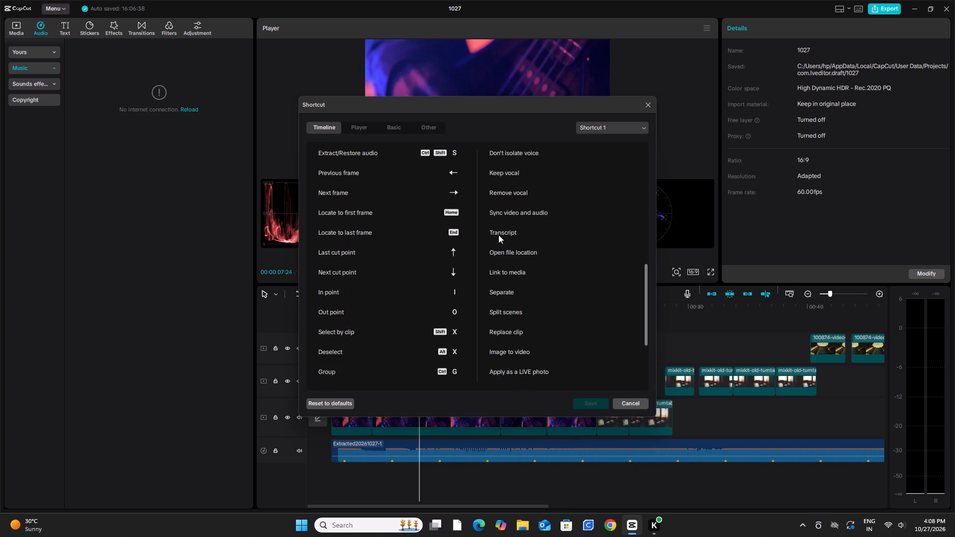
{"action": "scroll", "coordinate": [498, 235], "scroll_direction": "down", "scroll_amount": 2}
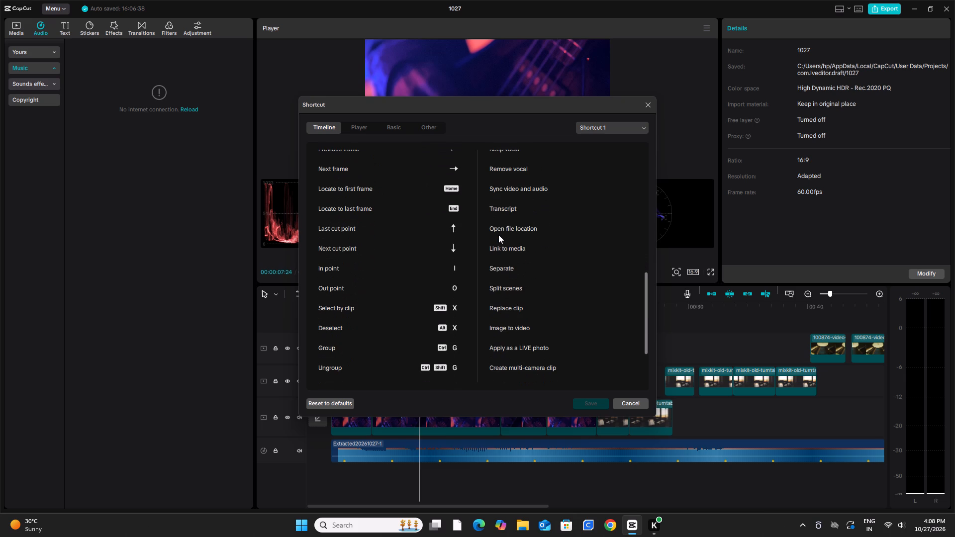
{"action": "scroll", "coordinate": [499, 235], "scroll_direction": "down", "scroll_amount": 1}
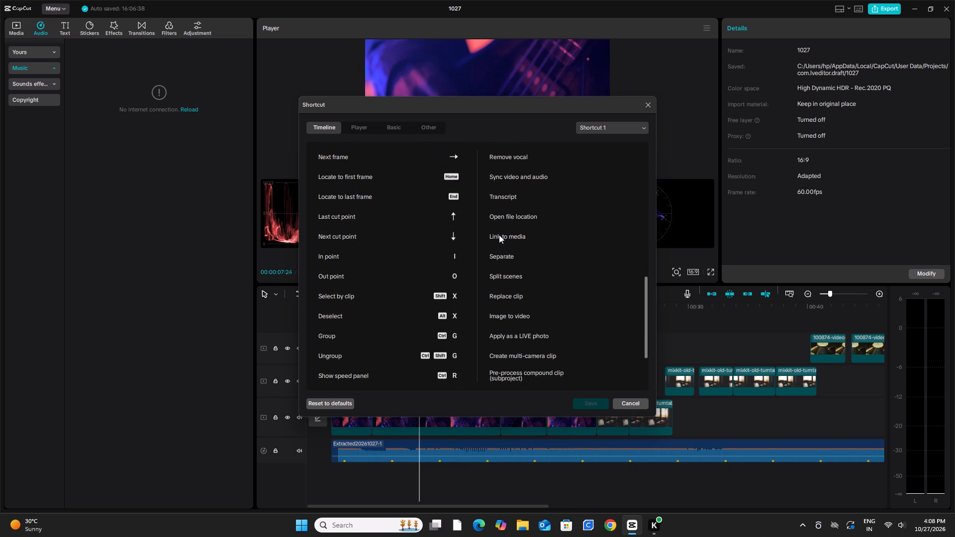
{"action": "scroll", "coordinate": [499, 235], "scroll_direction": "down", "scroll_amount": 2}
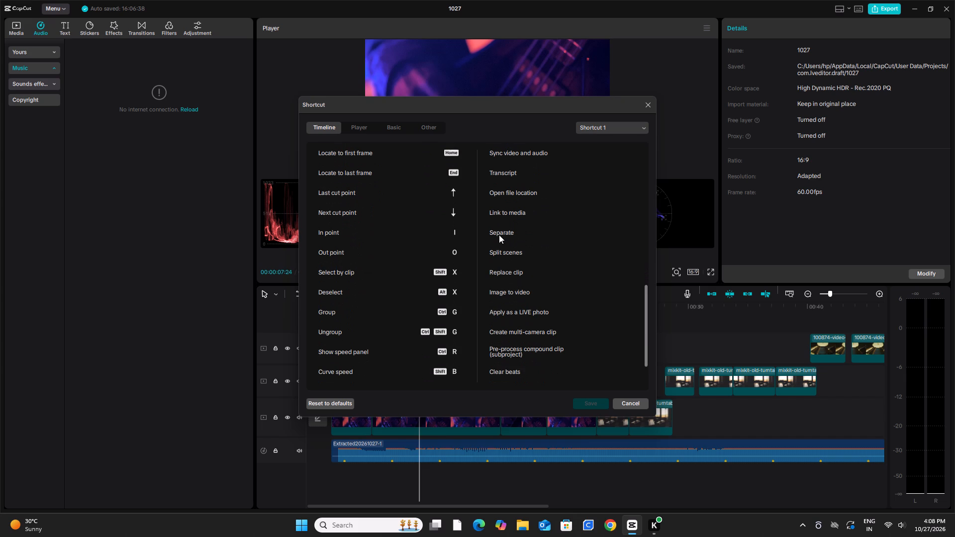
{"action": "scroll", "coordinate": [499, 235], "scroll_direction": "down", "scroll_amount": 2}
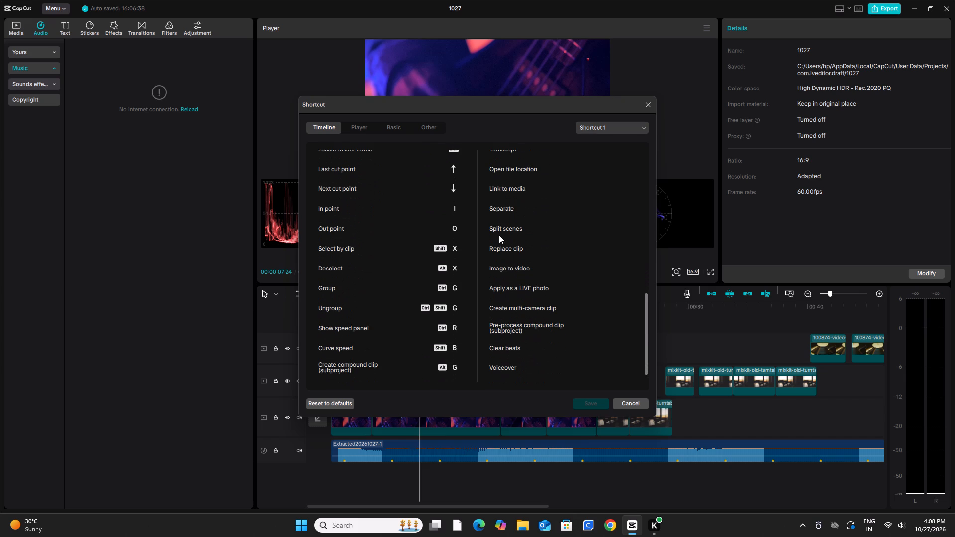
{"action": "scroll", "coordinate": [499, 235], "scroll_direction": "down", "scroll_amount": 2}
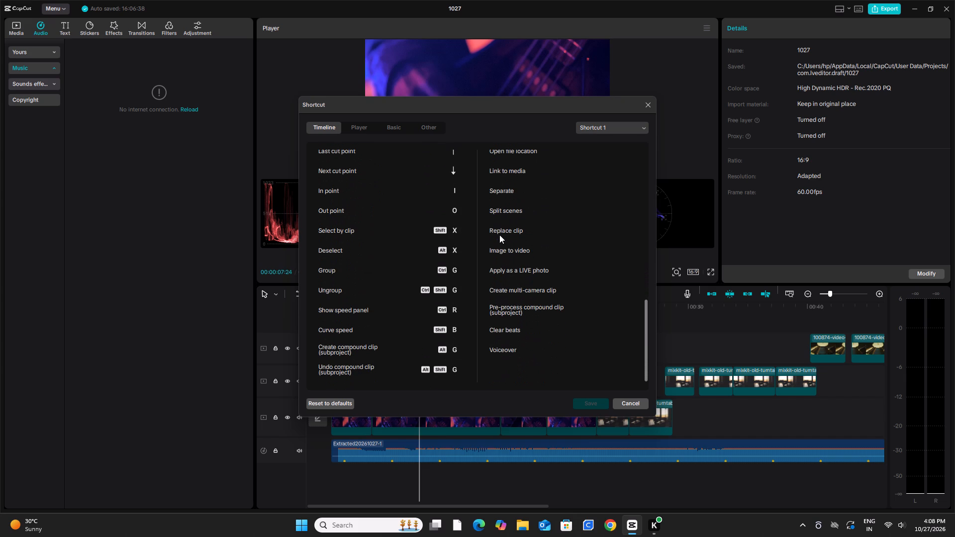
{"action": "scroll", "coordinate": [499, 235], "scroll_direction": "down", "scroll_amount": 2}
Examine the Player shortcuts and compare them across the presets from Shortcut 1 through Shortcut 5.
{"action": "left_click", "coordinate": [362, 128]}
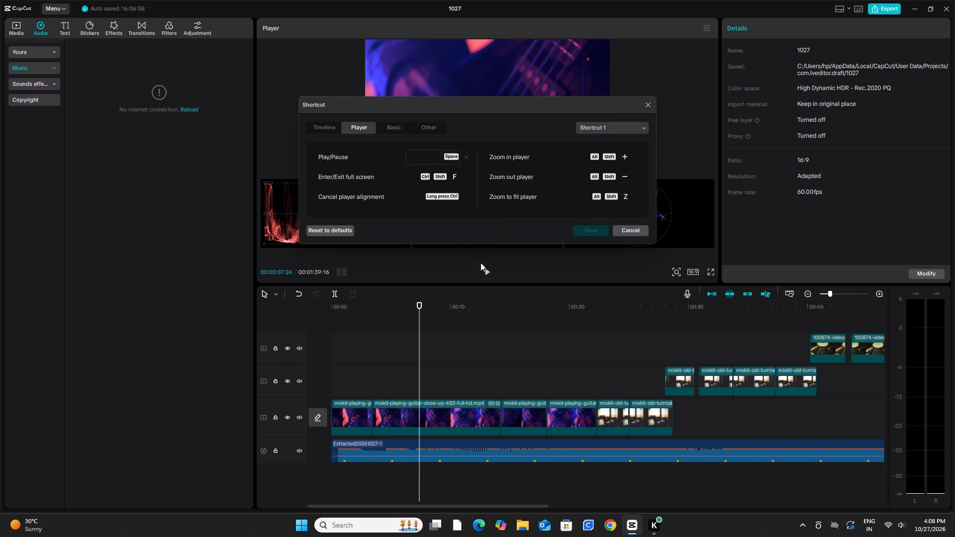
{"action": "scroll", "coordinate": [469, 176], "scroll_direction": "down", "scroll_amount": 1}
{"action": "left_click", "coordinate": [607, 129]}
{"action": "left_click", "coordinate": [602, 162]}
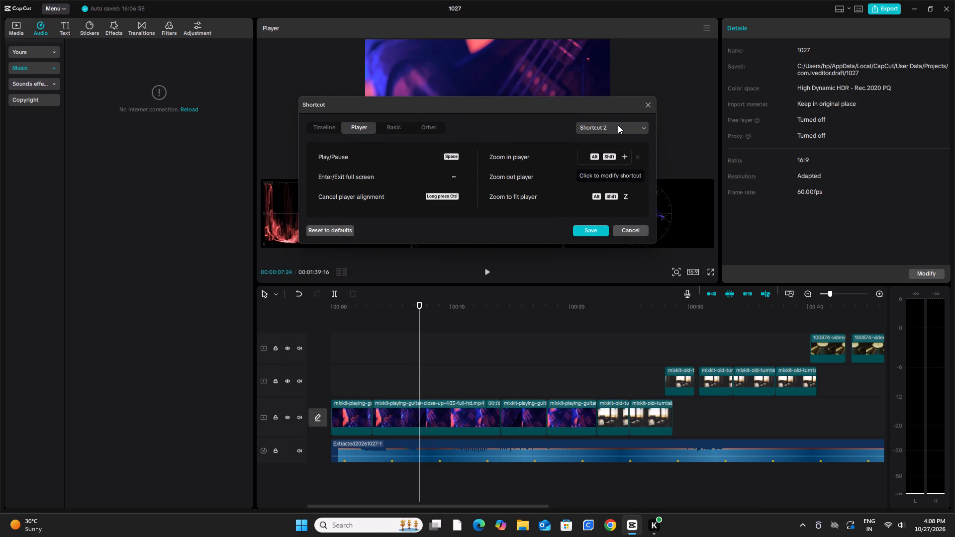
{"action": "left_click", "coordinate": [618, 125]}
{"action": "left_click", "coordinate": [611, 178]}
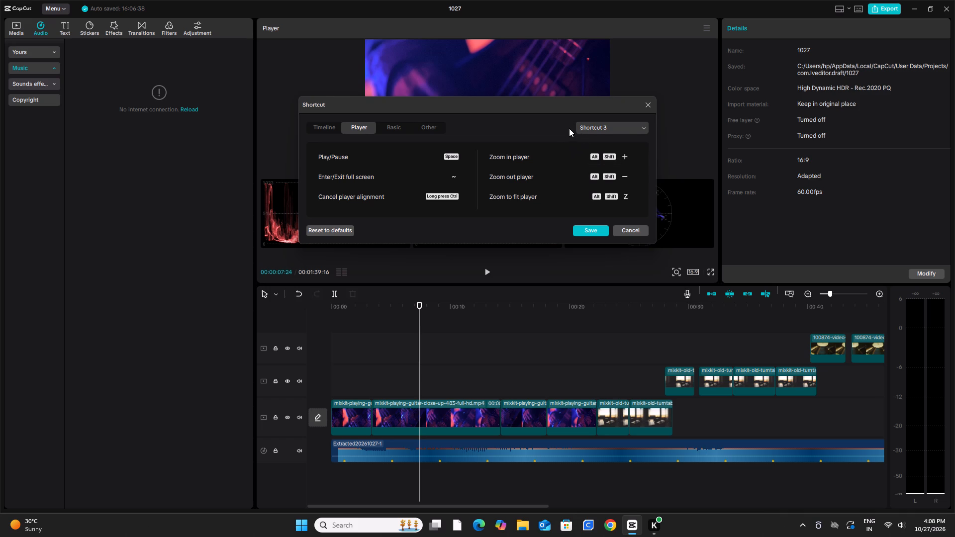
{"action": "left_click", "coordinate": [623, 125]}
{"action": "left_click", "coordinate": [619, 191]}
{"action": "left_click", "coordinate": [607, 122]}
{"action": "left_click", "coordinate": [596, 211]}
Examine the Basic shortcuts for editing, importing and exporting in the Shortcut 5 preset.
{"action": "left_click", "coordinate": [393, 125]}
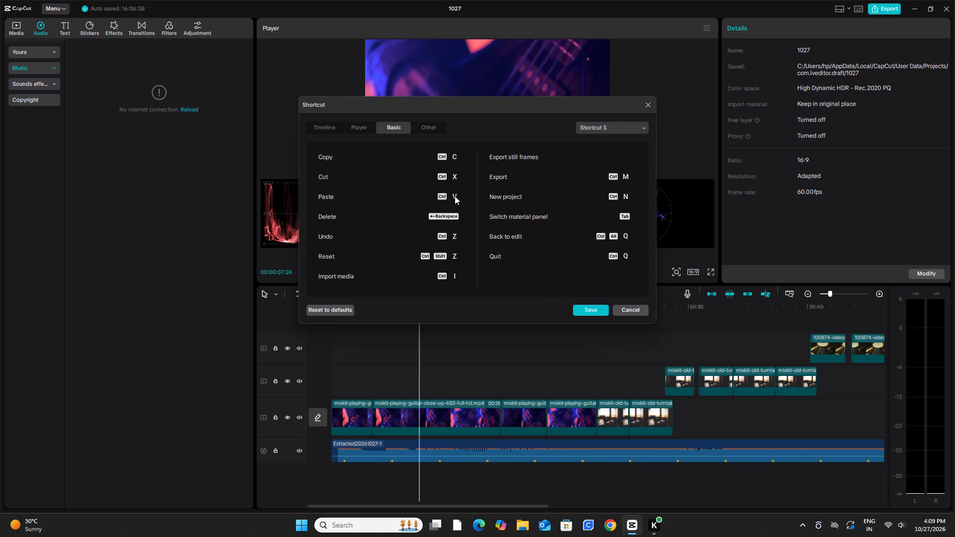
{"action": "scroll", "coordinate": [457, 187], "scroll_direction": "down", "scroll_amount": 1}
{"action": "scroll", "coordinate": [558, 189], "scroll_direction": "down", "scroll_amount": 2}
Examine the Other shortcuts in the Shortcut 5 and Shortcut 1 presets, then close the shortcut settings without saving.
{"action": "scroll", "coordinate": [559, 185], "scroll_direction": "down", "scroll_amount": 1}
{"action": "left_click", "coordinate": [423, 128]}
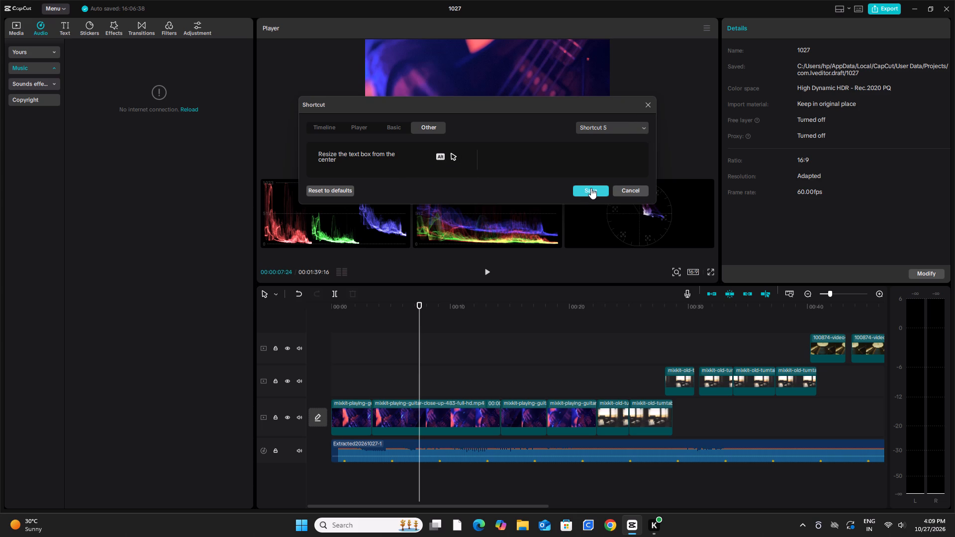
{"action": "left_click", "coordinate": [621, 122]}
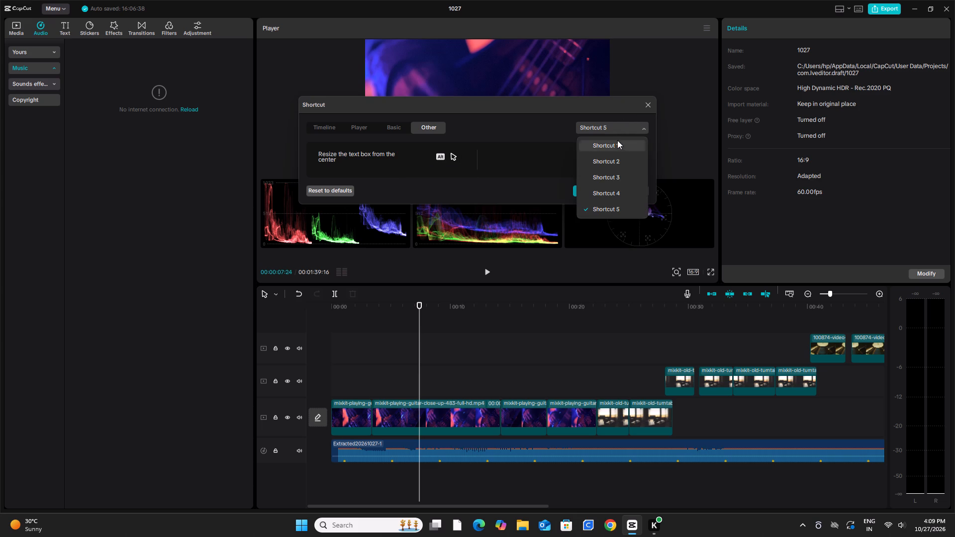
{"action": "left_click", "coordinate": [617, 142]}
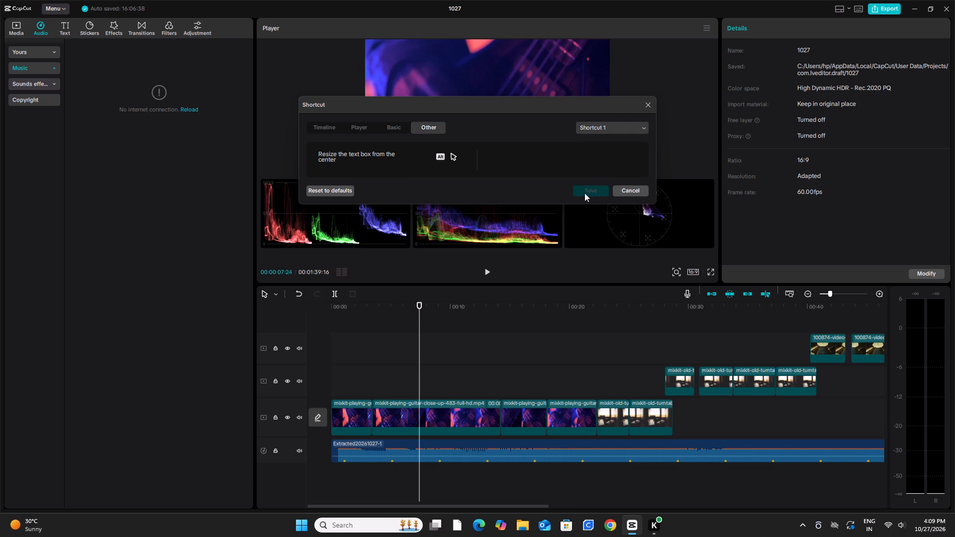
{"action": "left_click", "coordinate": [643, 185]}
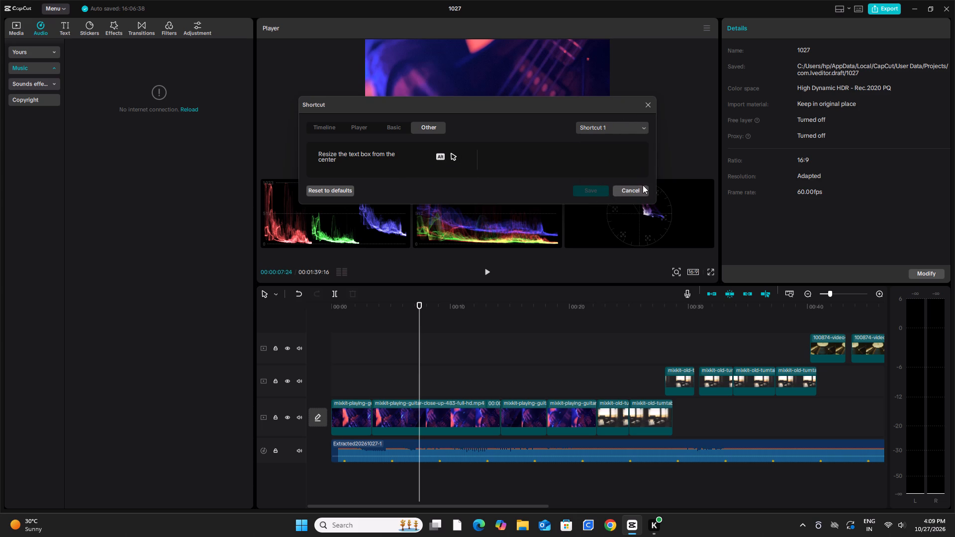
{"action": "left_click", "coordinate": [640, 189]}
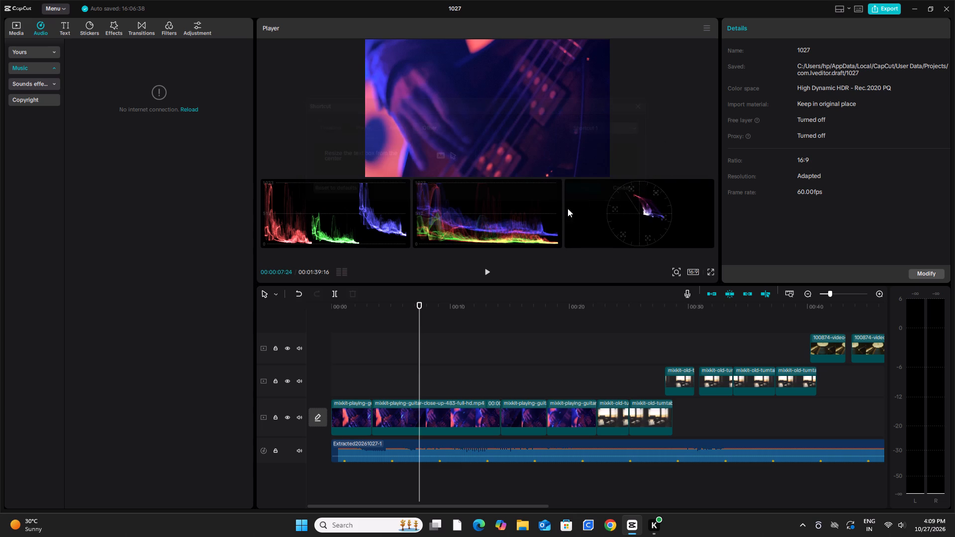
Play the edit from the start to about 7 seconds and review the guitar cuts within the first 10 seconds.
{"action": "left_click_drag", "start_coordinate": [419, 310], "coordinate": [303, 336]}
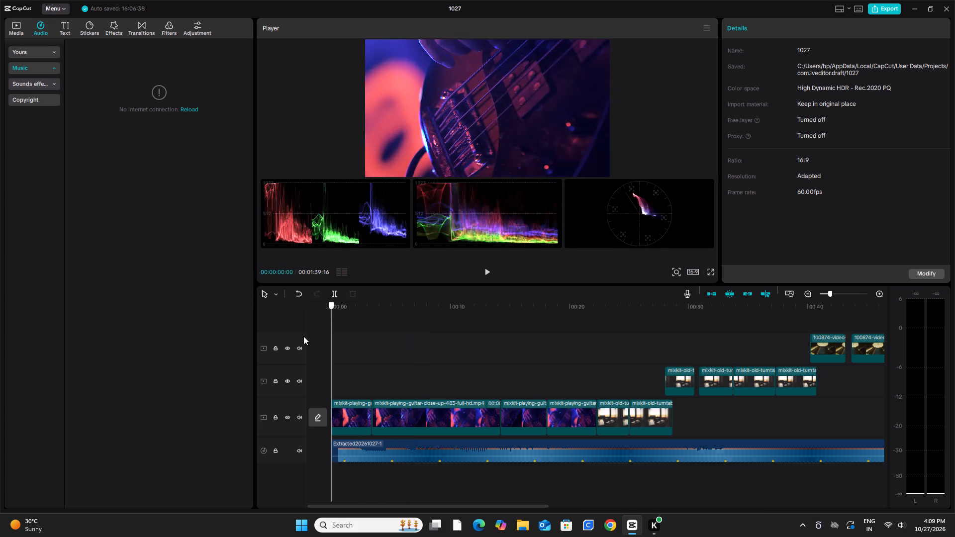
{"action": "left_click_drag", "start_coordinate": [303, 336], "coordinate": [304, 335]}
{"action": "left_click", "coordinate": [487, 269]}
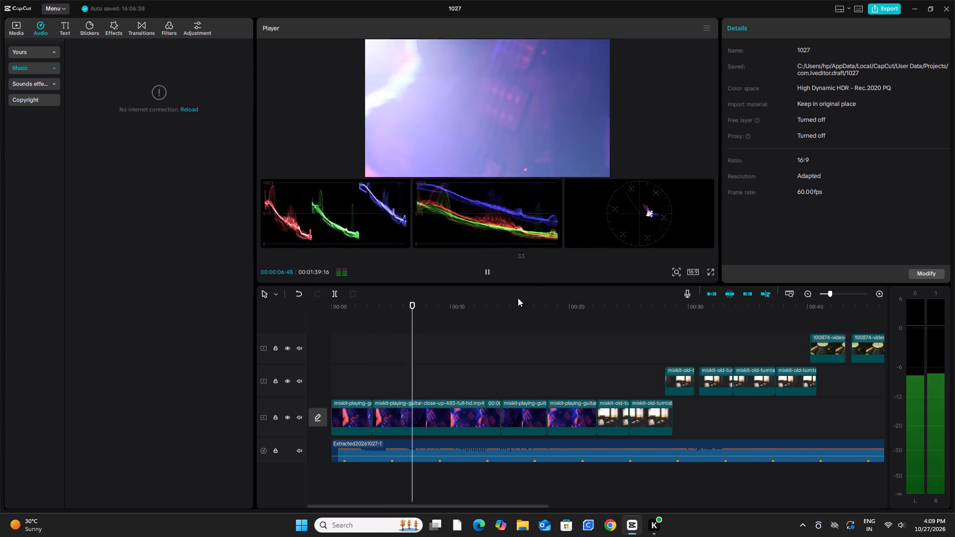
{"action": "left_click_drag", "start_coordinate": [408, 347], "coordinate": [401, 349]}
{"action": "double_click", "coordinate": [377, 333]}
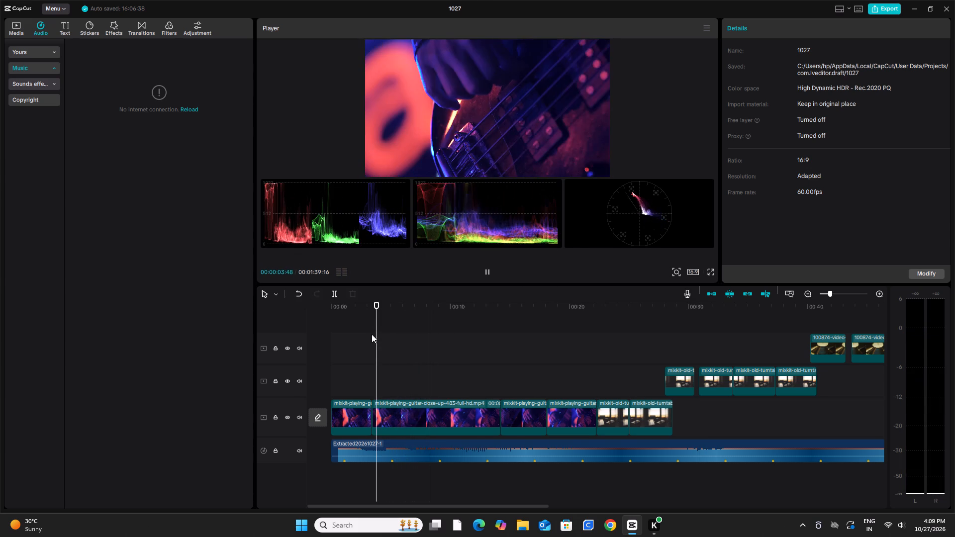
{"action": "left_click", "coordinate": [454, 348]}
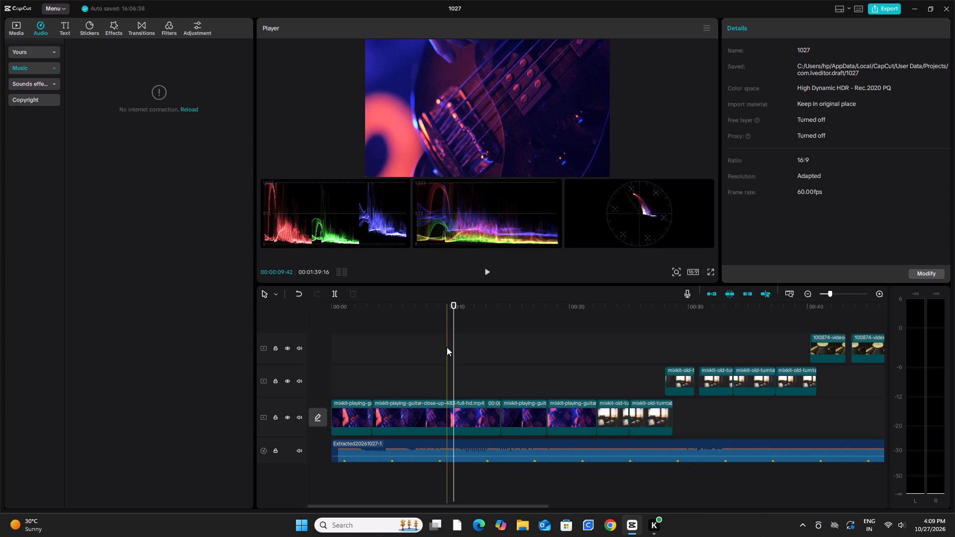
{"action": "left_click", "coordinate": [447, 347]}
{"action": "double_click", "coordinate": [389, 345]}
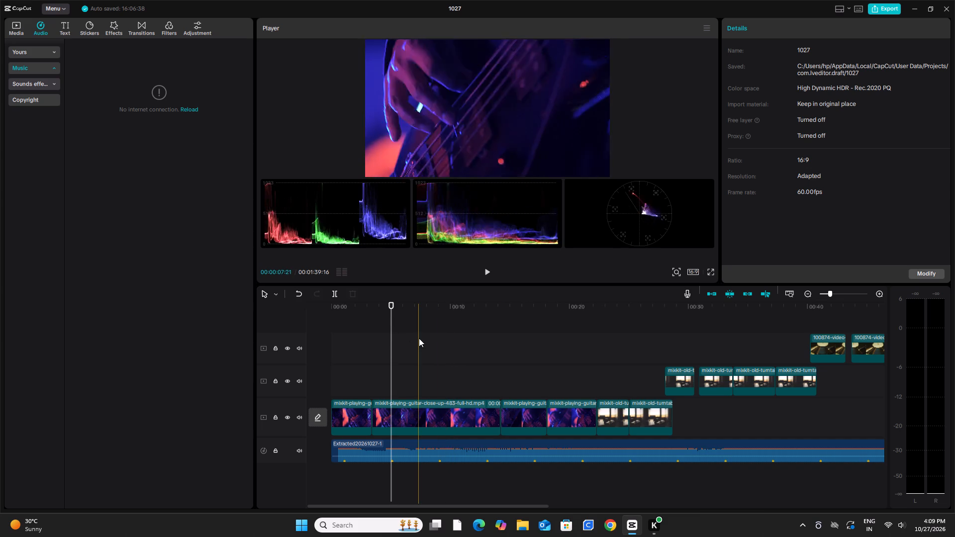
{"action": "left_click", "coordinate": [419, 338]}
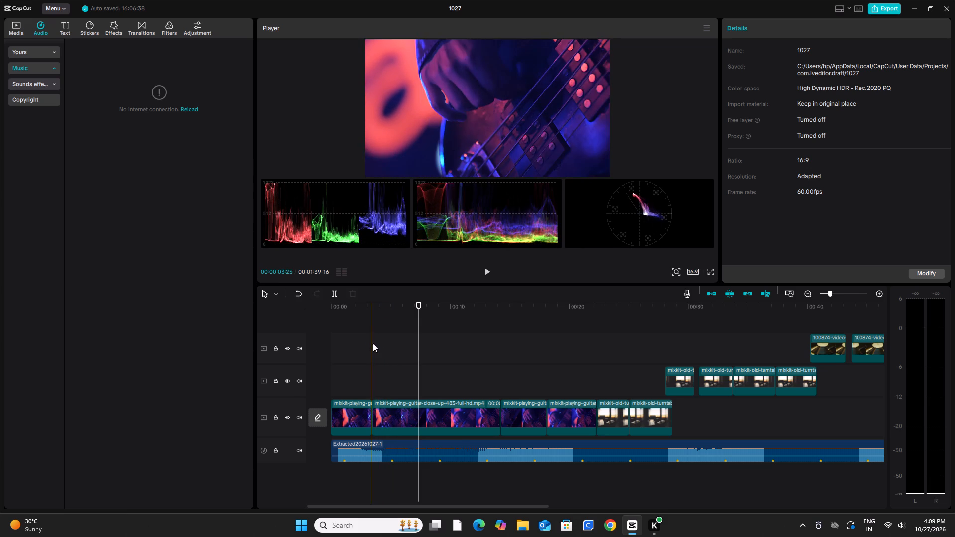
{"action": "left_click", "coordinate": [384, 346]}
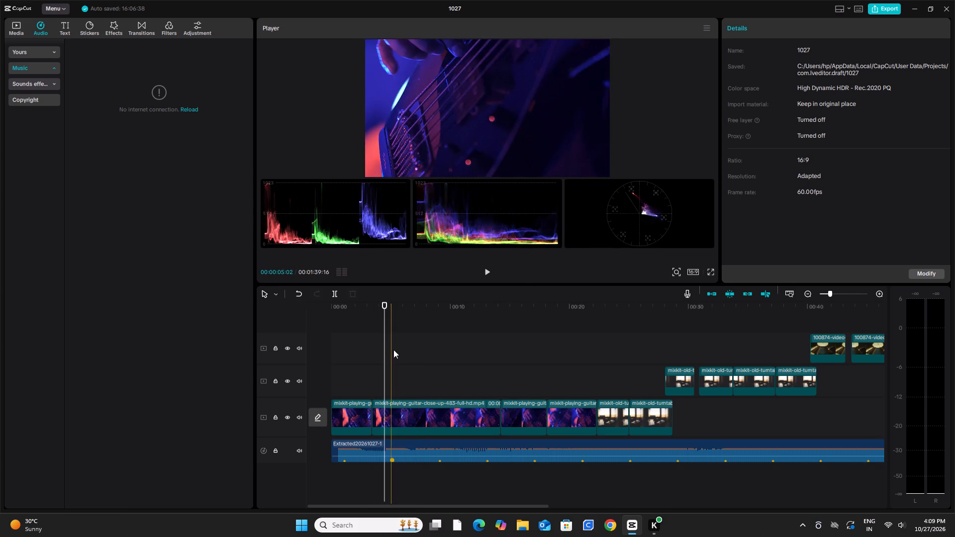
{"action": "left_click", "coordinate": [393, 350]}
{"action": "left_click", "coordinate": [409, 347]}
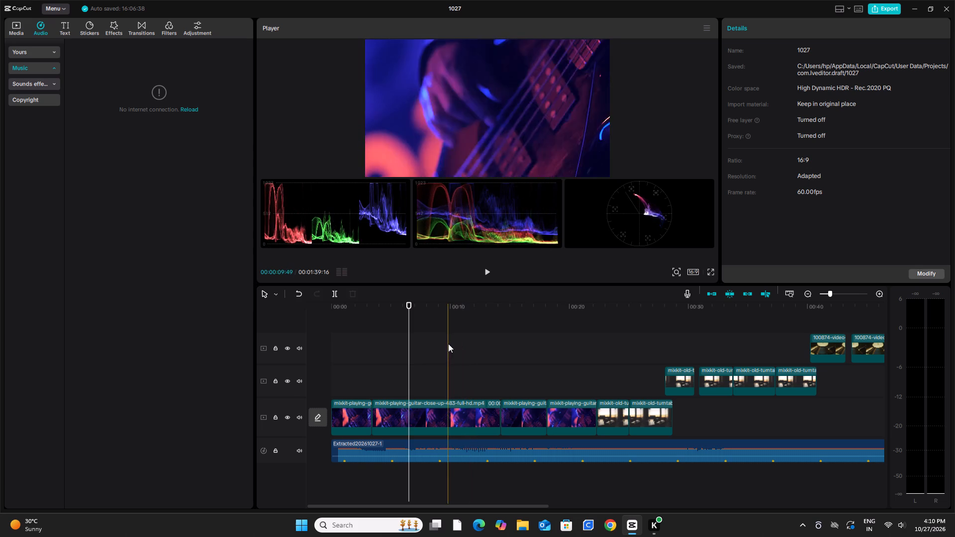
{"action": "left_click", "coordinate": [448, 344]}
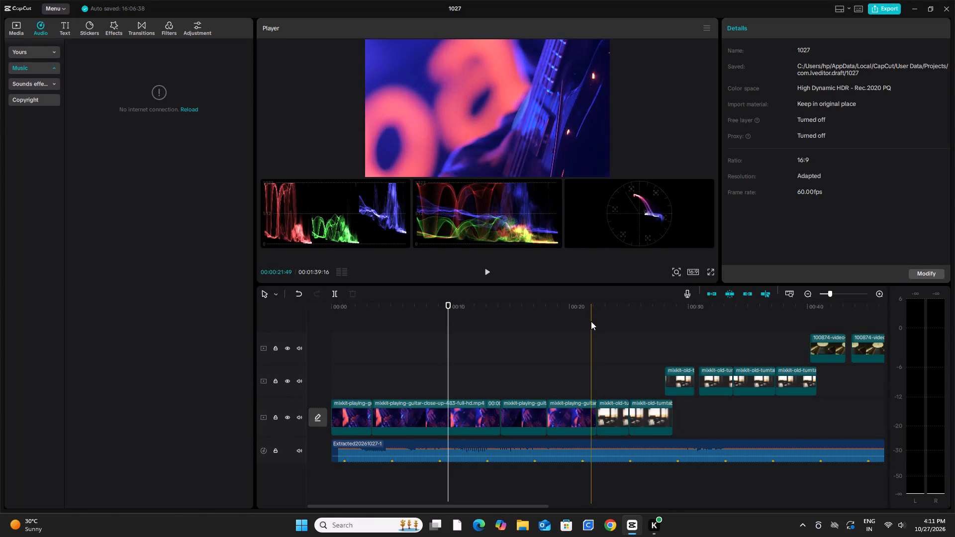
Play from about 12 to 23 seconds to review the change from guitar to turntable clips, and return to about 12 seconds.
{"action": "left_click", "coordinate": [589, 327]}
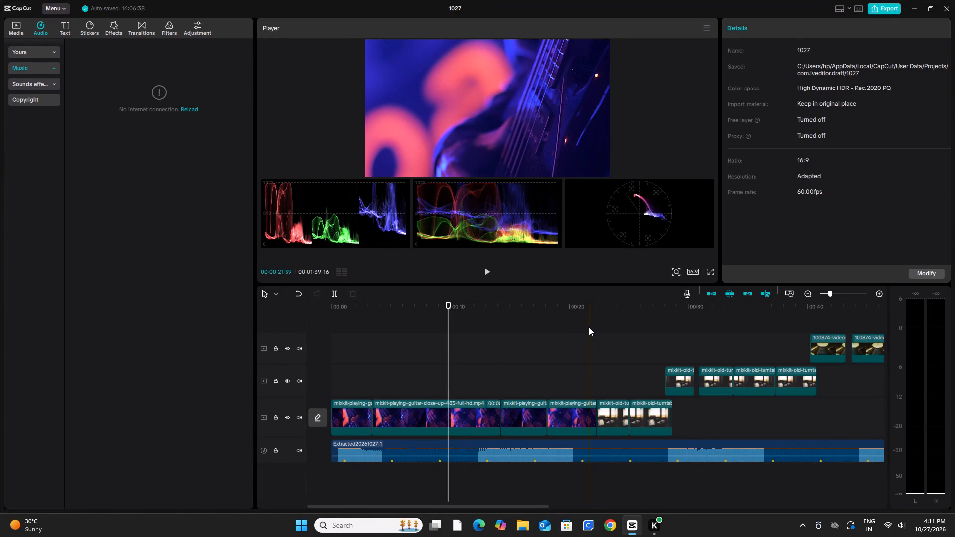
{"action": "left_click", "coordinate": [479, 351]}
{"action": "left_click", "coordinate": [489, 269]}
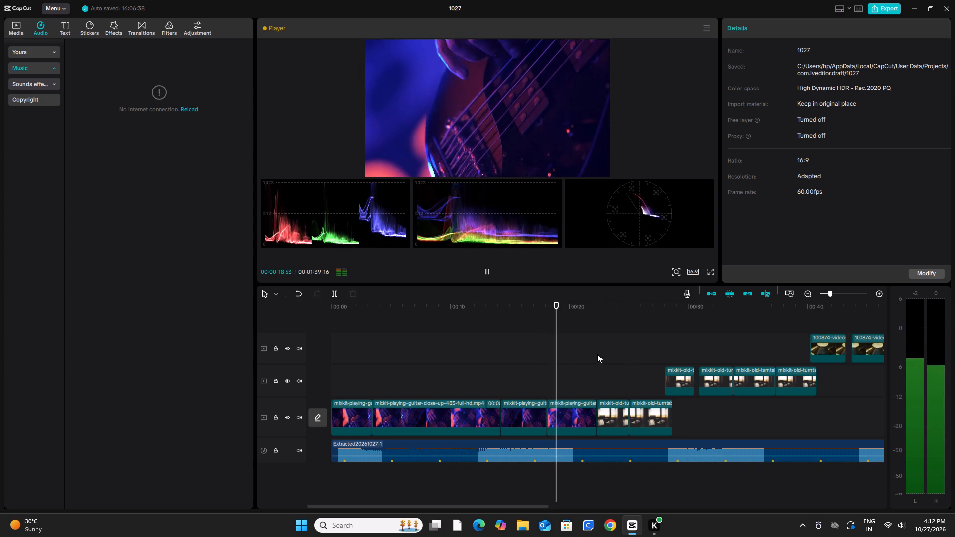
{"action": "left_click", "coordinate": [565, 366]}
{"action": "left_click", "coordinate": [401, 365]}
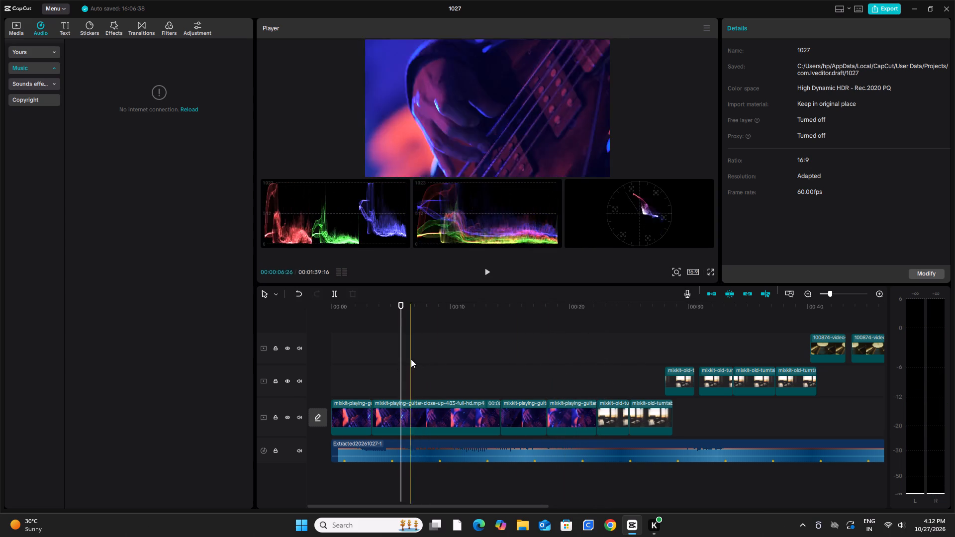
{"action": "left_click_drag", "start_coordinate": [490, 302], "coordinate": [479, 326]}
{"action": "left_click", "coordinate": [478, 333]}
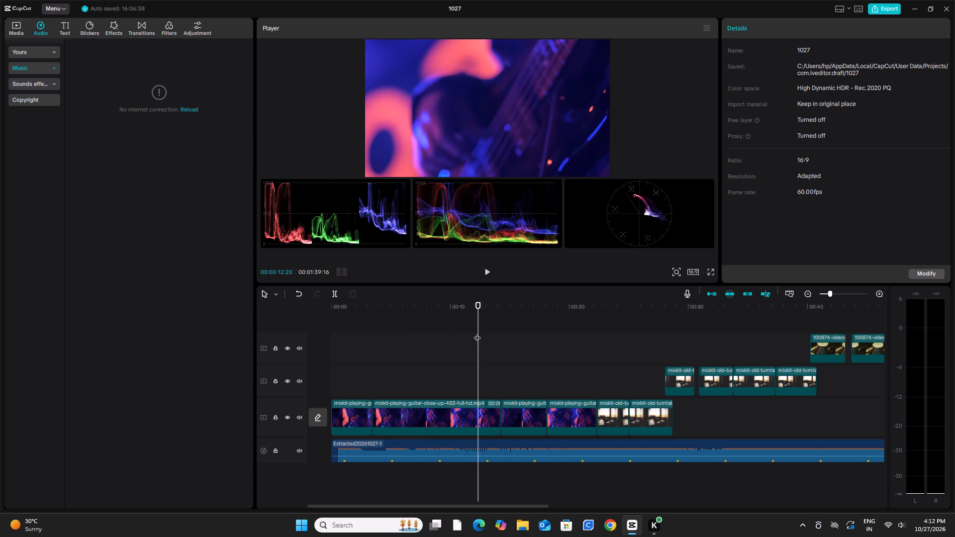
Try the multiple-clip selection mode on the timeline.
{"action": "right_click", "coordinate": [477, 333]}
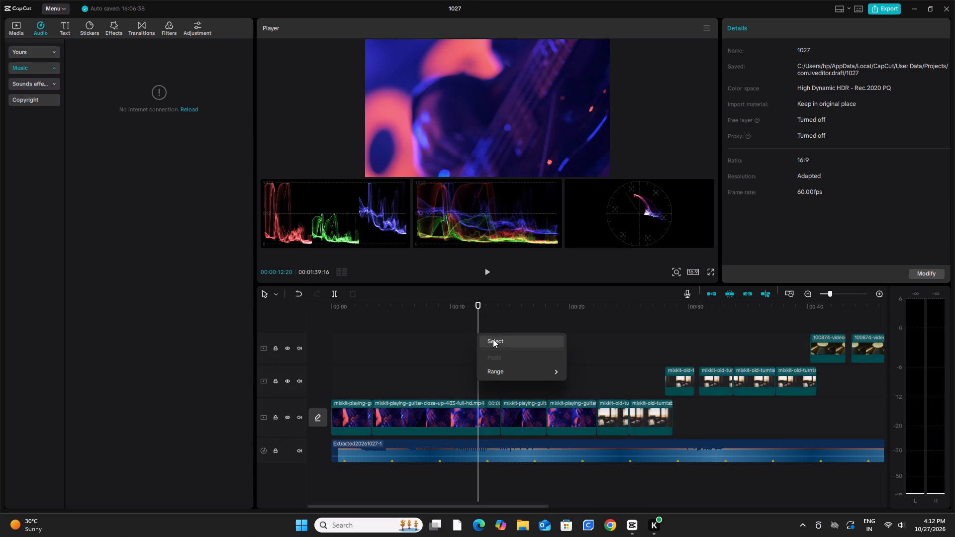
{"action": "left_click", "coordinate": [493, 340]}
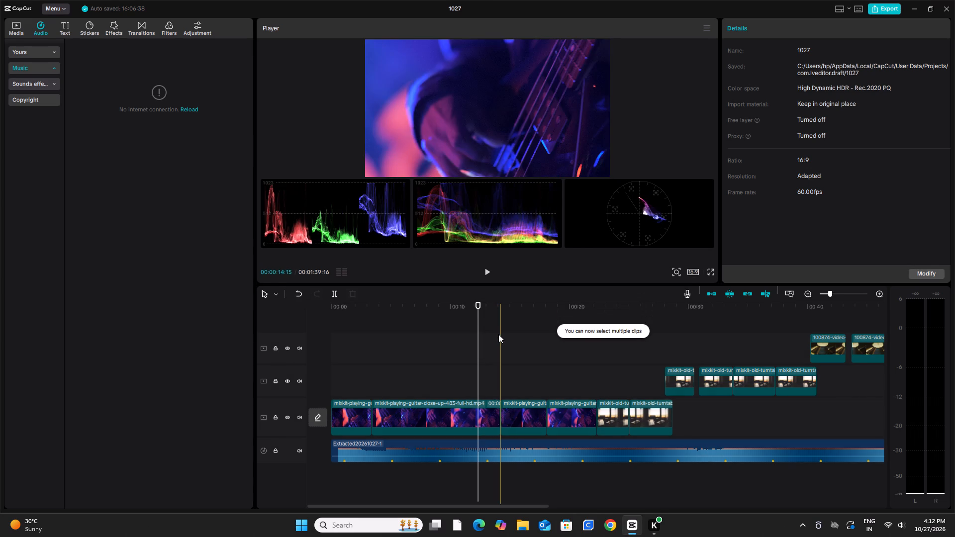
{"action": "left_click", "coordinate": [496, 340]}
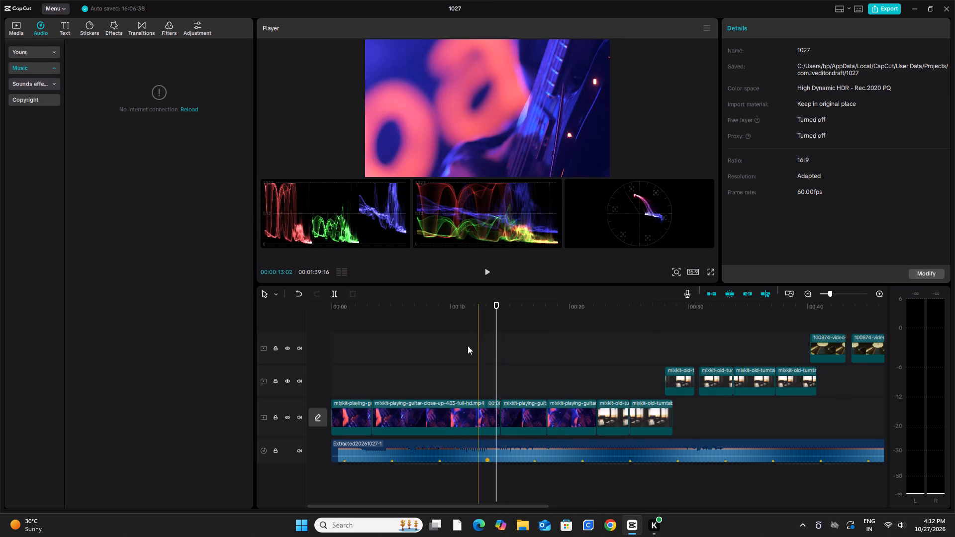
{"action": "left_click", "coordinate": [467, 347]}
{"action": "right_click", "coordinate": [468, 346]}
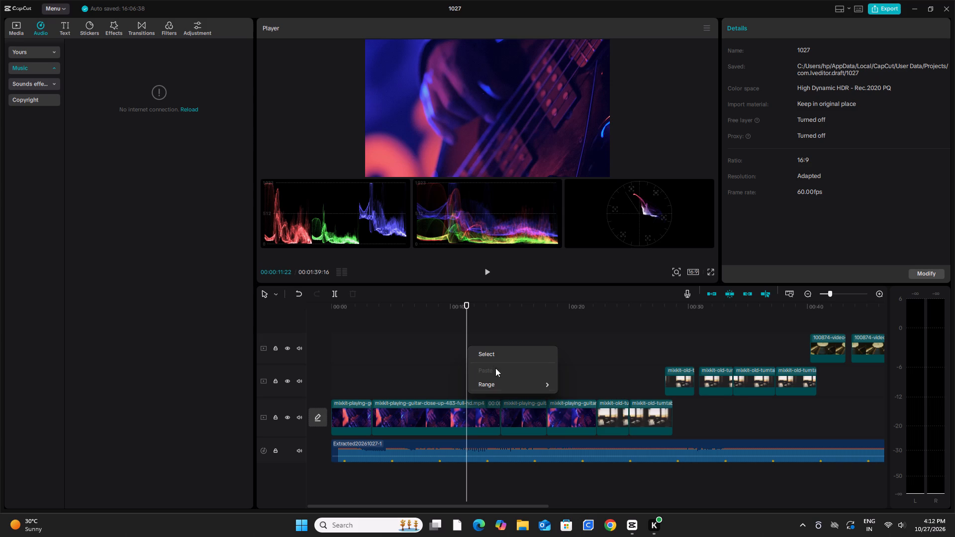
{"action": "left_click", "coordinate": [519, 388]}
Play the guitar section from about 3 seconds and the stretch from about 15 to 26 seconds, checking the cuts and scopes.
{"action": "left_click", "coordinate": [486, 271]}
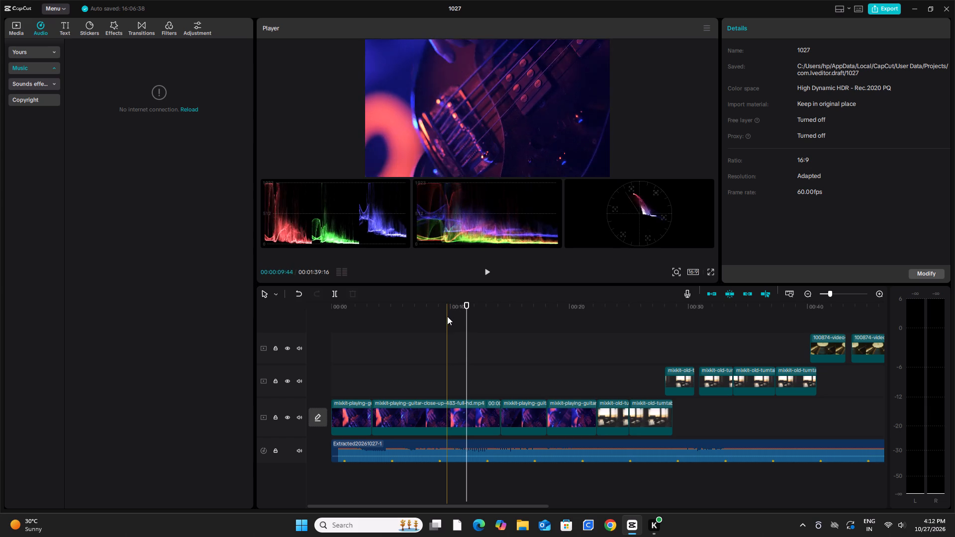
{"action": "left_click", "coordinate": [367, 343]}
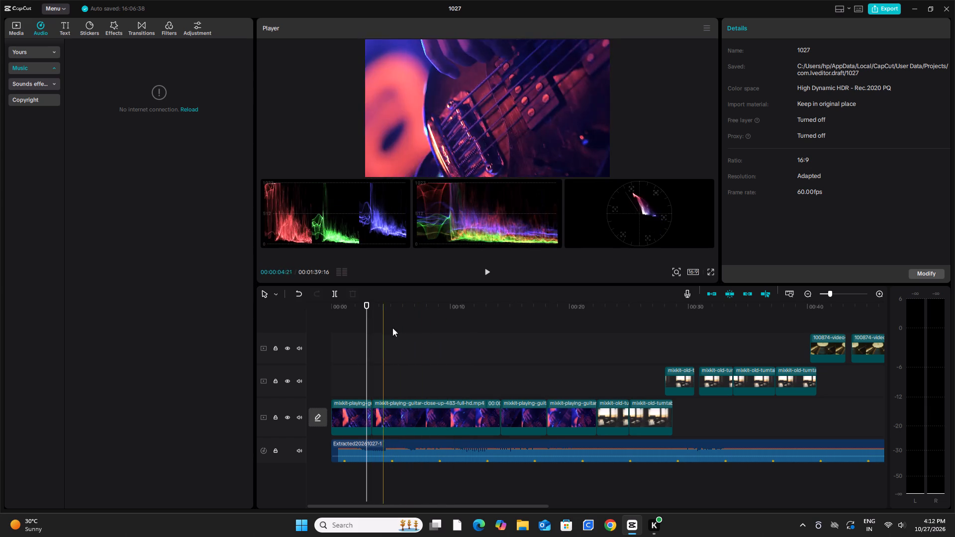
{"action": "left_click", "coordinate": [490, 270]}
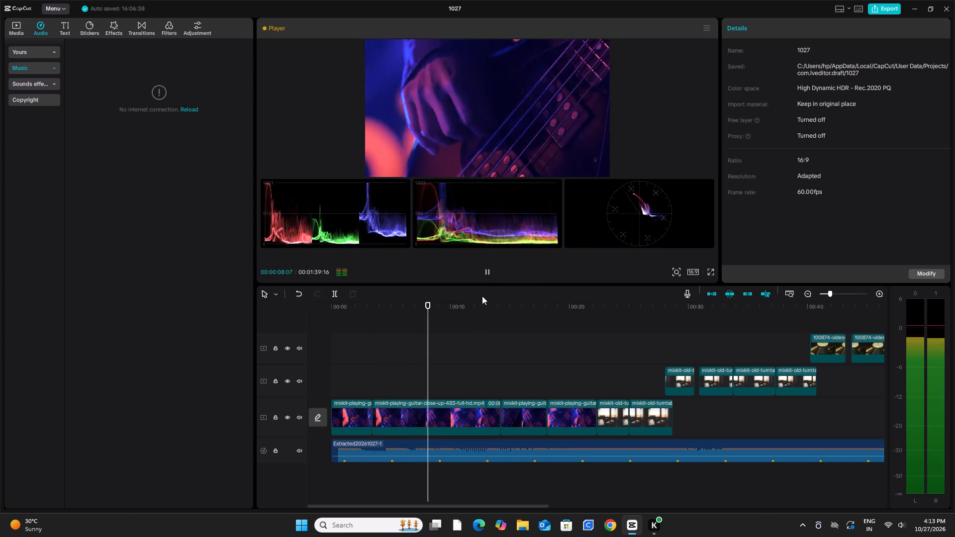
{"action": "left_click", "coordinate": [404, 346]}
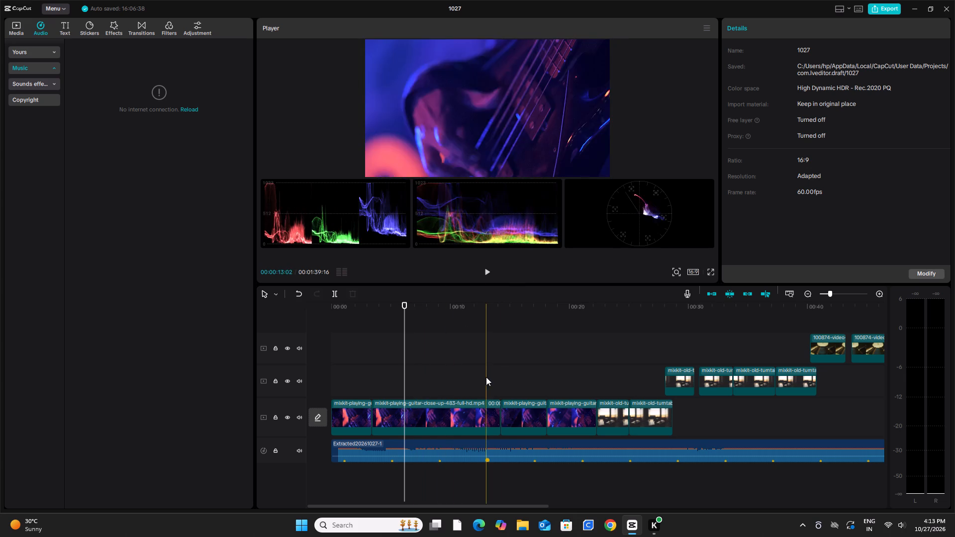
{"action": "left_click", "coordinate": [517, 390]}
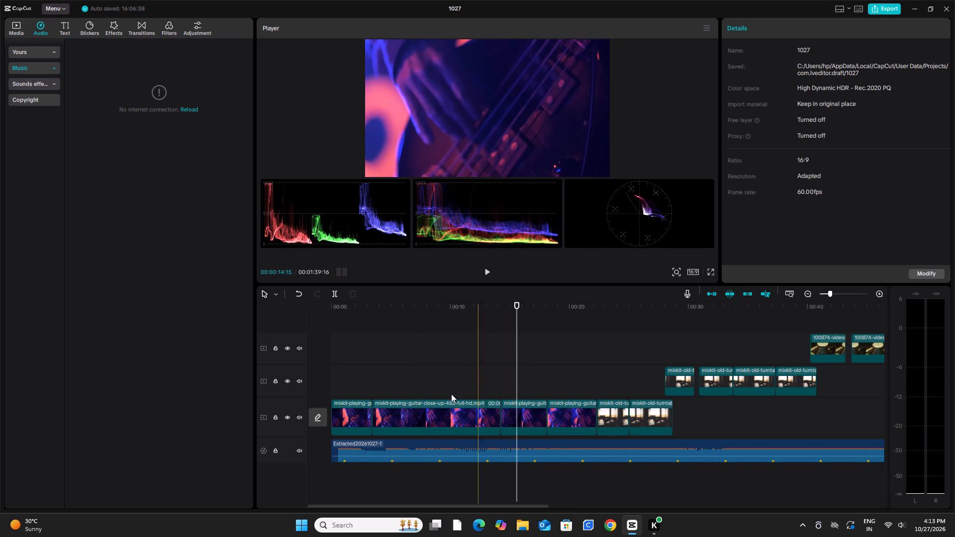
{"action": "left_click", "coordinate": [482, 273]}
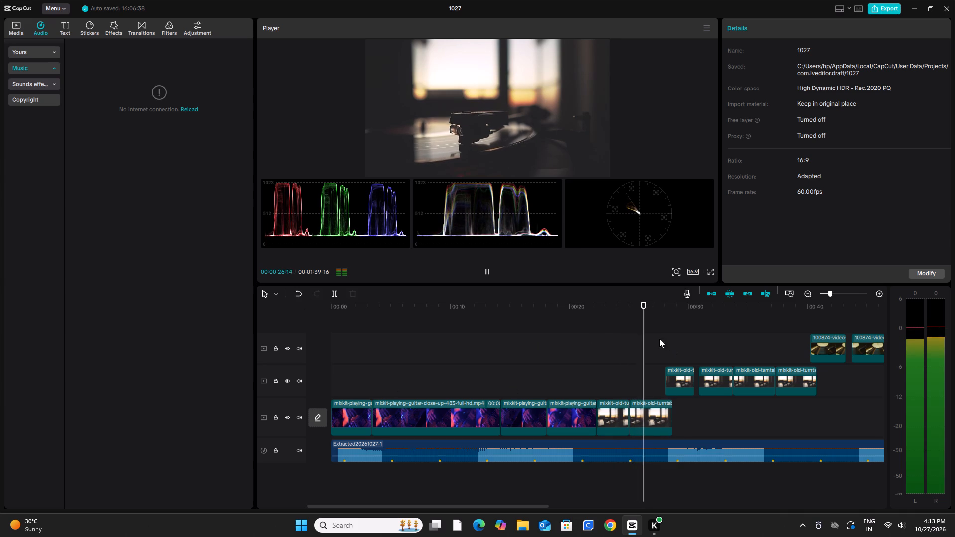
{"action": "left_click", "coordinate": [646, 337]}
{"action": "left_click", "coordinate": [371, 365]}
{"action": "left_click", "coordinate": [376, 362]}
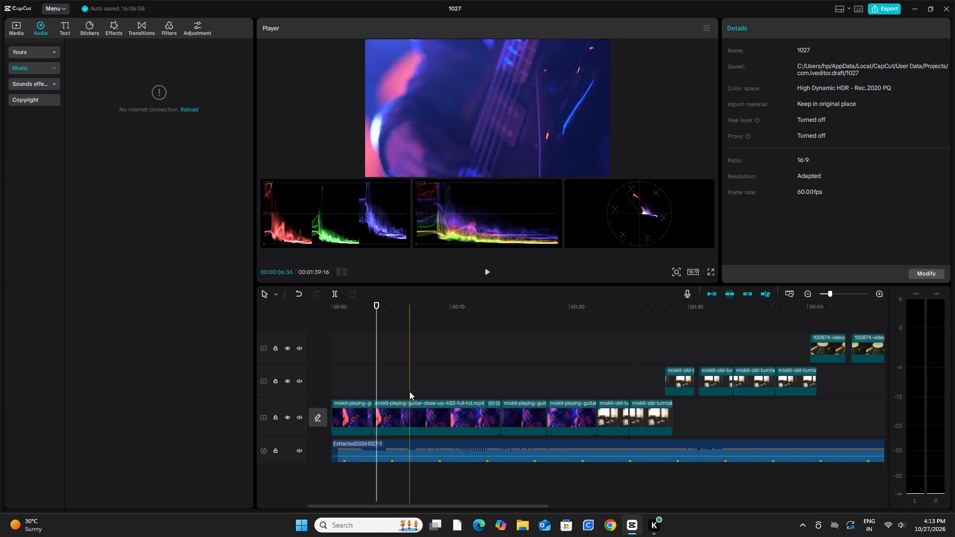
Turn on Free layer in the project settings and save the change.
{"action": "left_click", "coordinate": [924, 272]}
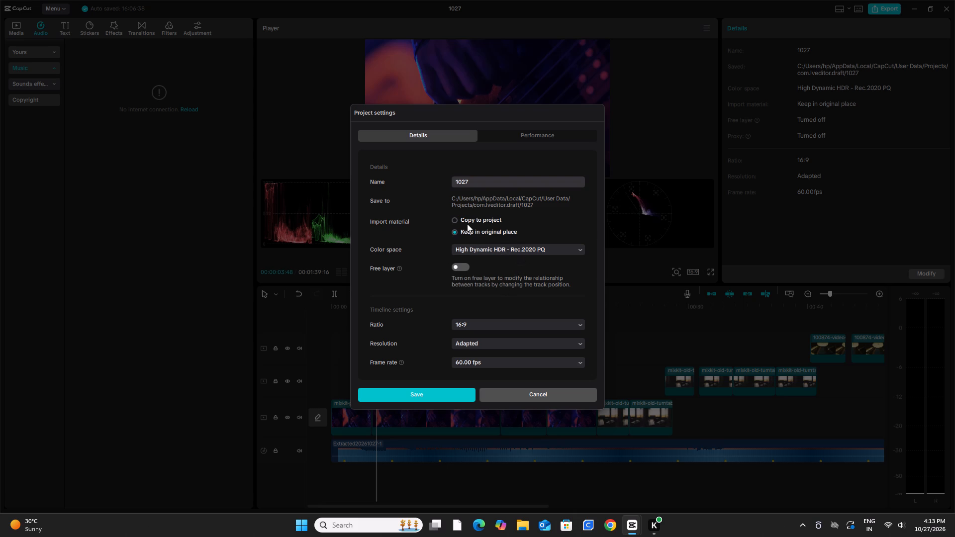
{"action": "left_click", "coordinate": [499, 179]}
{"action": "left_click", "coordinate": [516, 216]}
{"action": "left_click", "coordinate": [458, 267]}
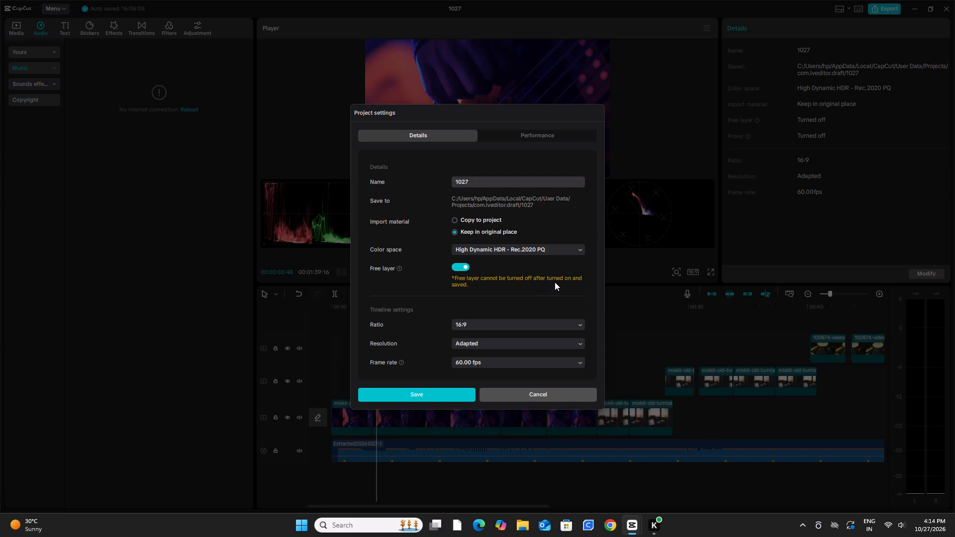
{"action": "left_click", "coordinate": [457, 263]}
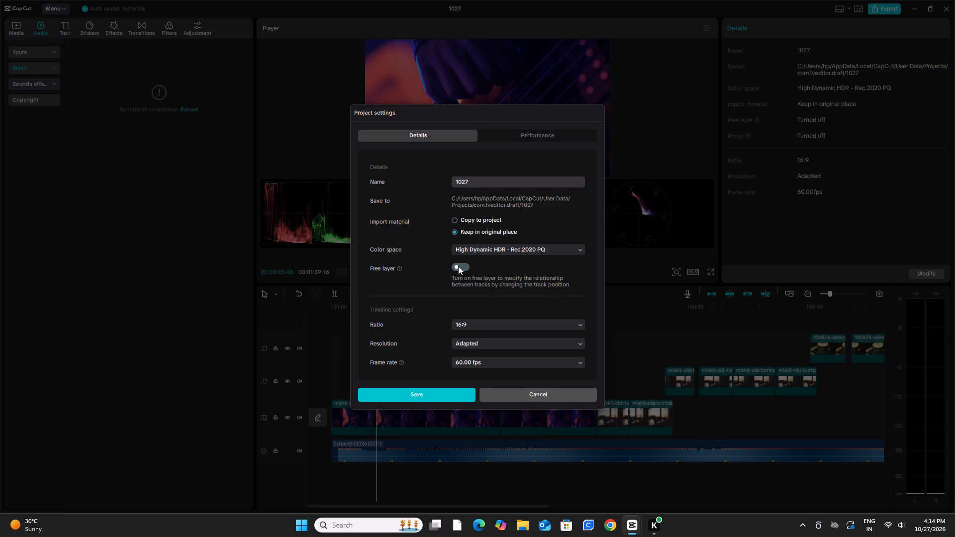
{"action": "left_click", "coordinate": [458, 266]}
{"action": "left_click", "coordinate": [618, 303]}
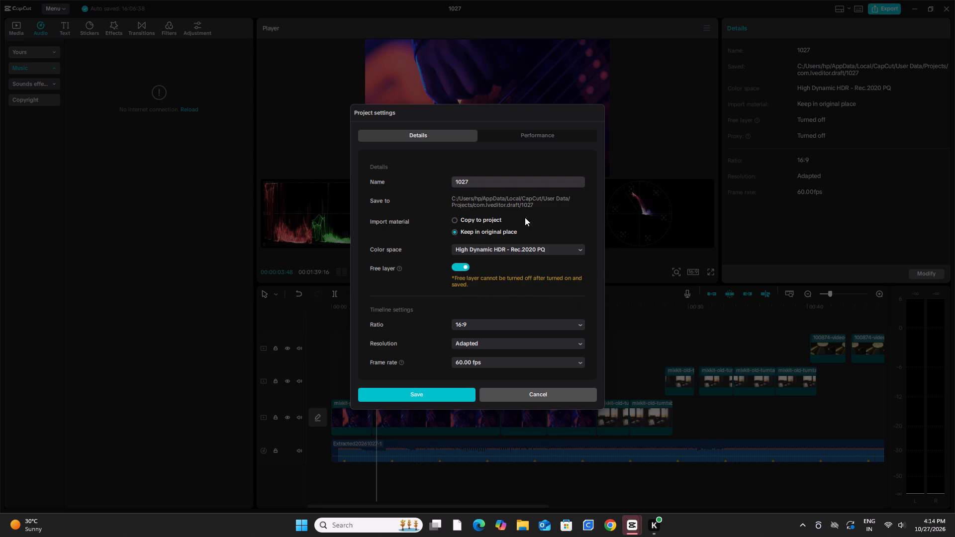
{"action": "left_click", "coordinate": [442, 395]}
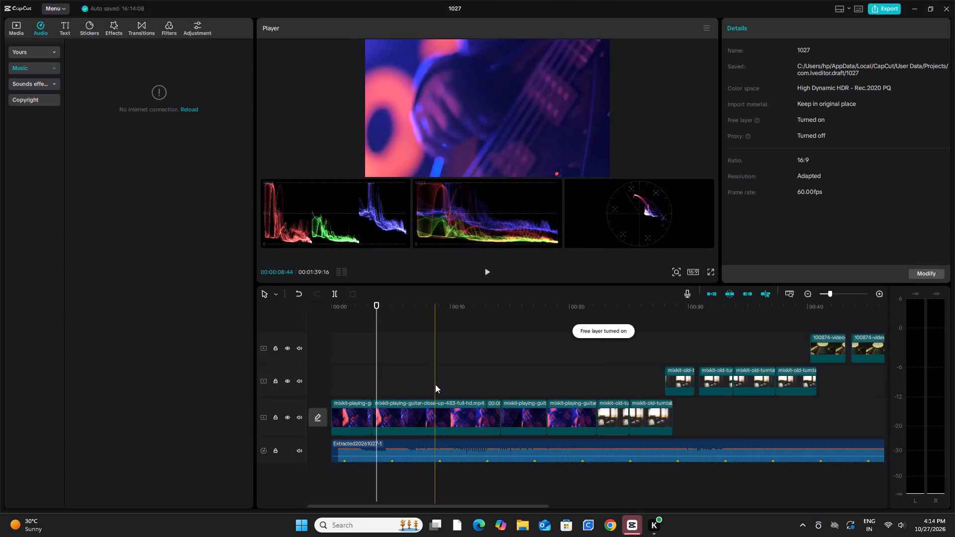
Play the guitar opening from the start to about 6 seconds, pause, and examine the frame's RGB parade, waveform and vectorscope levels.
{"action": "left_click", "coordinate": [336, 361]}
{"action": "left_click", "coordinate": [489, 270]}
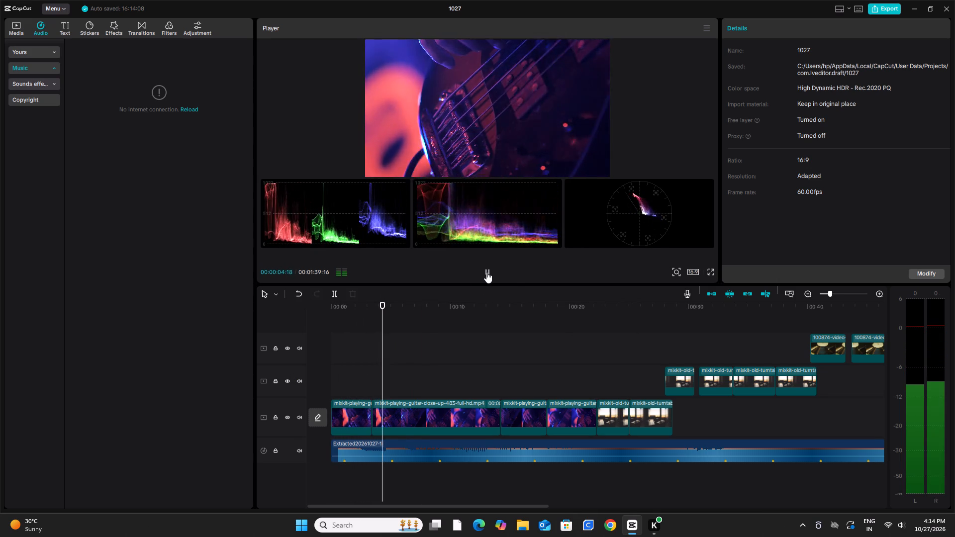
{"action": "left_click", "coordinate": [486, 272]}
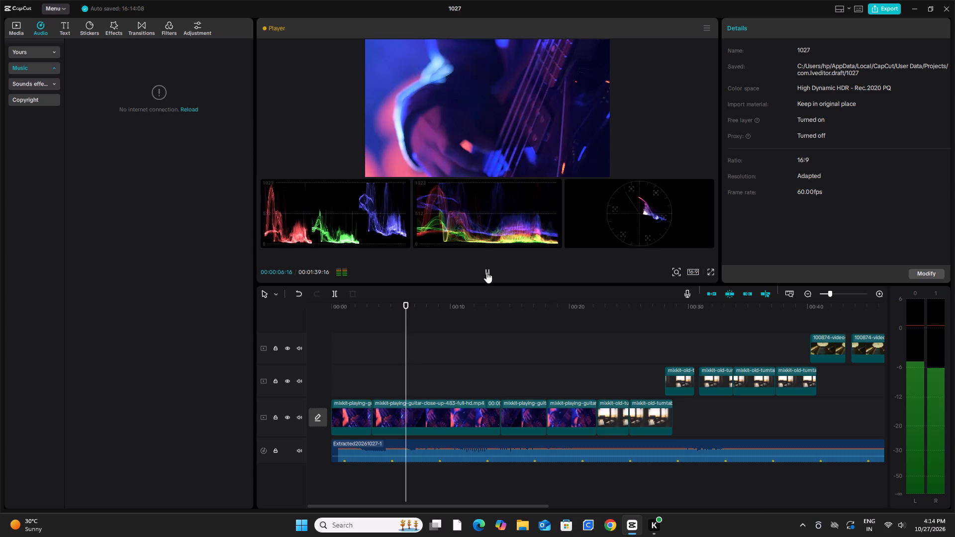
{"action": "left_click_drag", "start_coordinate": [319, 212], "coordinate": [328, 221]}
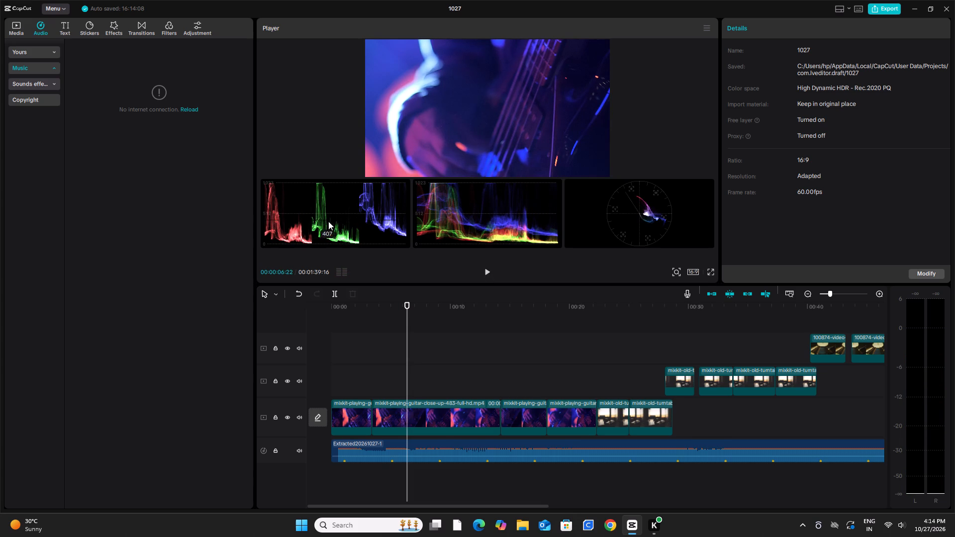
{"action": "left_click_drag", "start_coordinate": [328, 221], "coordinate": [332, 228]}
{"action": "left_click_drag", "start_coordinate": [339, 230], "coordinate": [364, 183]}
{"action": "left_click_drag", "start_coordinate": [364, 183], "coordinate": [314, 204]}
{"action": "left_click_drag", "start_coordinate": [314, 204], "coordinate": [314, 214]}
{"action": "left_click_drag", "start_coordinate": [438, 204], "coordinate": [454, 209]}
{"action": "left_click_drag", "start_coordinate": [454, 209], "coordinate": [646, 212]}
{"action": "left_click_drag", "start_coordinate": [646, 212], "coordinate": [648, 207]}
{"action": "left_click_drag", "start_coordinate": [646, 207], "coordinate": [527, 219]}
{"action": "left_click_drag", "start_coordinate": [527, 219], "coordinate": [505, 236]}
{"action": "left_click_drag", "start_coordinate": [500, 230], "coordinate": [509, 230]}
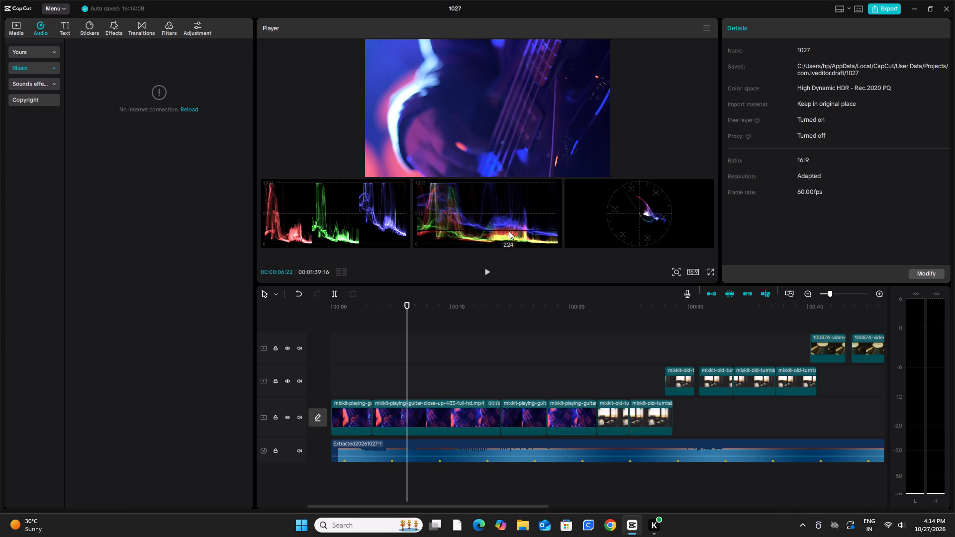
{"action": "left_click", "coordinate": [508, 231]}
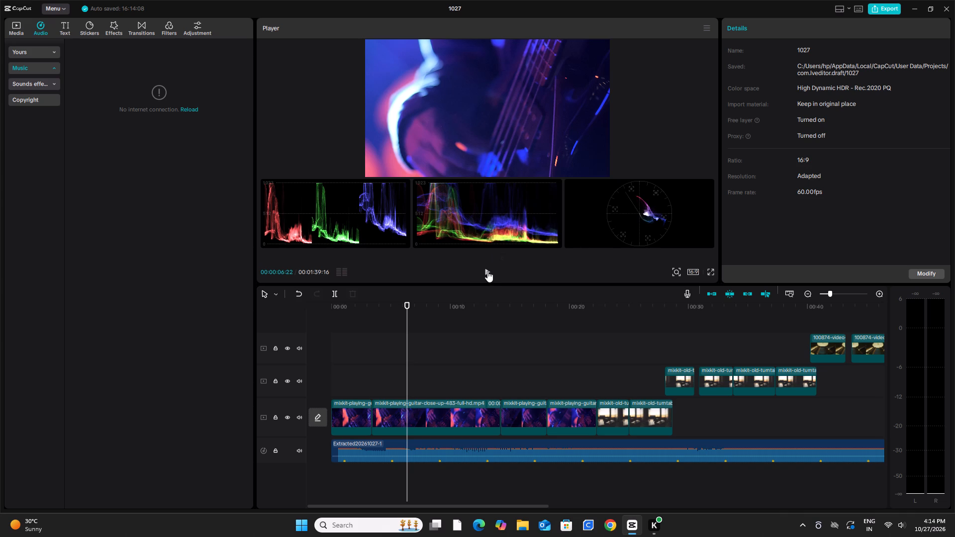
Play on from about 6 to 30 seconds, examining the colour scopes through the guitar and turntable clips.
{"action": "left_click", "coordinate": [487, 271]}
{"action": "left_click", "coordinate": [486, 230]}
{"action": "left_click_drag", "start_coordinate": [486, 230], "coordinate": [494, 232]}
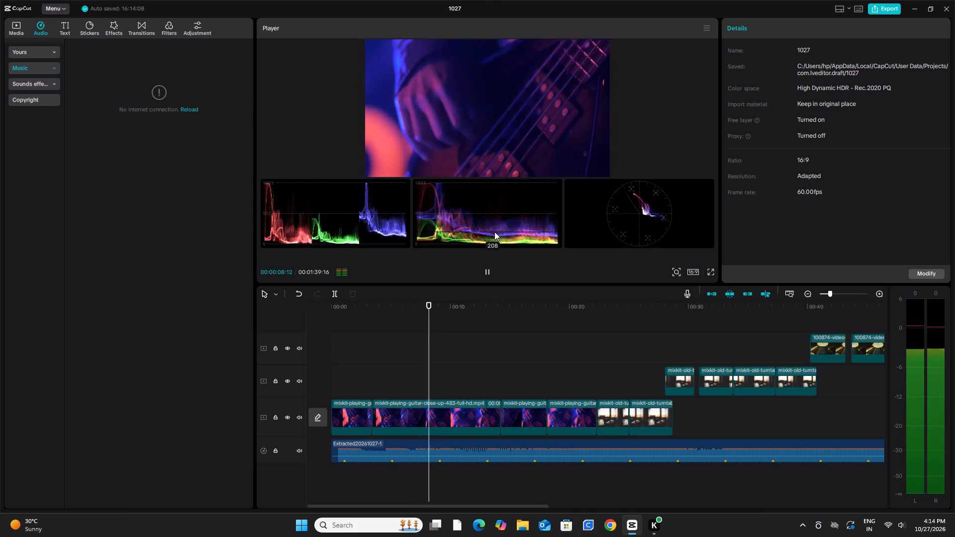
{"action": "left_click_drag", "start_coordinate": [494, 232], "coordinate": [519, 219]}
{"action": "left_click_drag", "start_coordinate": [520, 211], "coordinate": [485, 210]}
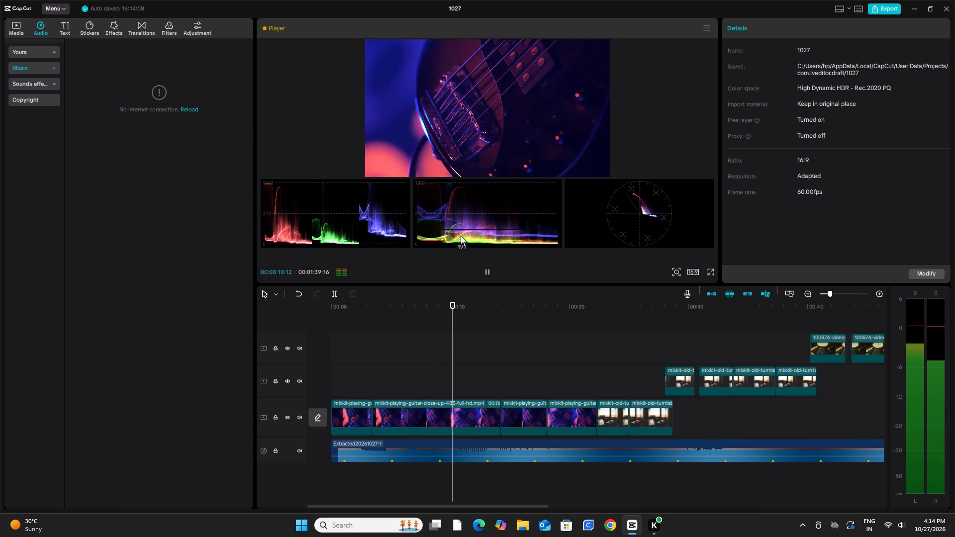
{"action": "left_click_drag", "start_coordinate": [461, 236], "coordinate": [434, 213]}
{"action": "left_click_drag", "start_coordinate": [430, 228], "coordinate": [445, 198]}
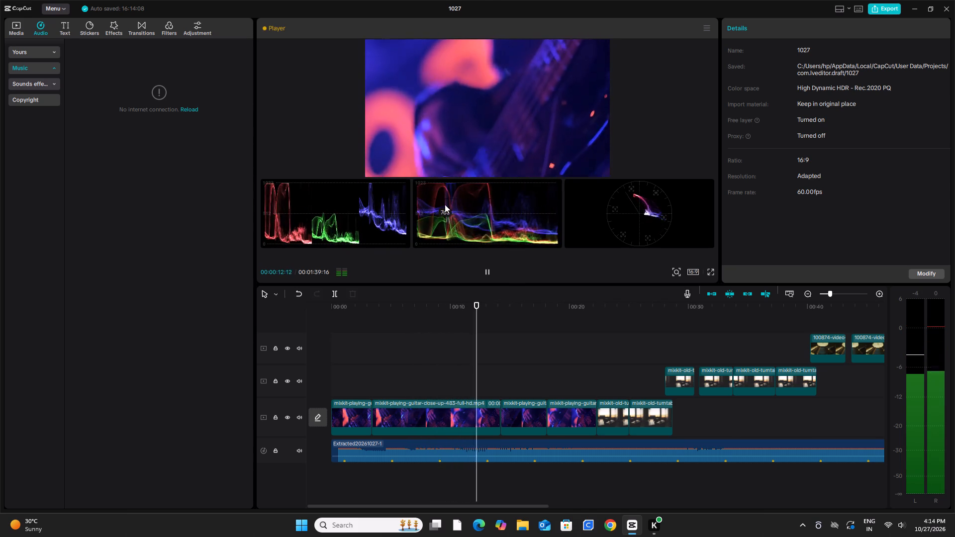
{"action": "left_click_drag", "start_coordinate": [439, 232], "coordinate": [451, 206]}
{"action": "left_click_drag", "start_coordinate": [448, 216], "coordinate": [426, 227]}
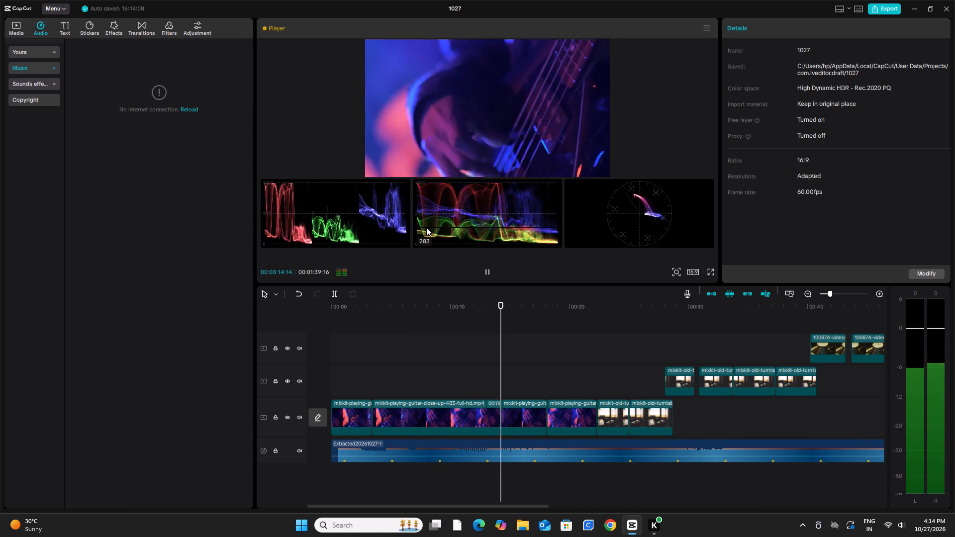
{"action": "left_click_drag", "start_coordinate": [426, 227], "coordinate": [405, 236]}
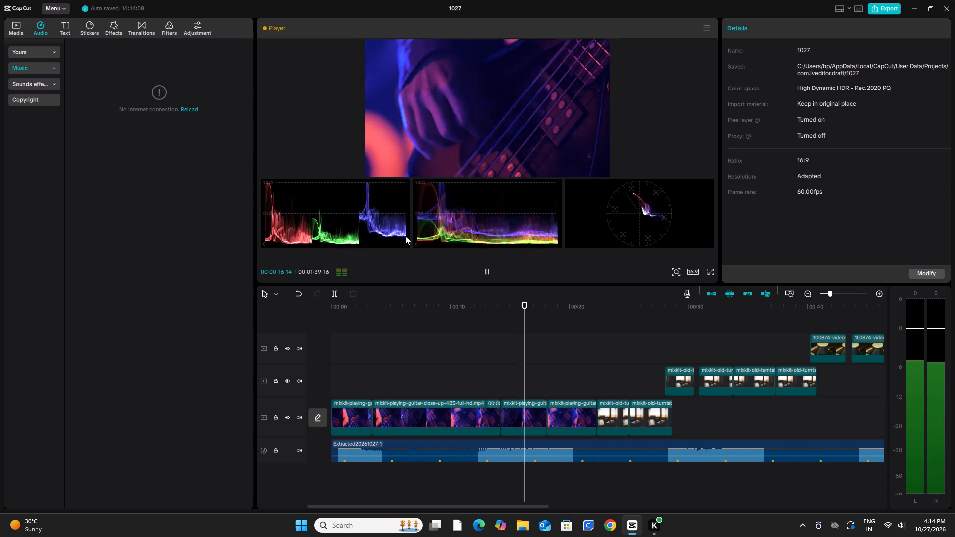
{"action": "left_click_drag", "start_coordinate": [405, 236], "coordinate": [399, 237]}
{"action": "left_click_drag", "start_coordinate": [520, 204], "coordinate": [486, 216]}
{"action": "left_click_drag", "start_coordinate": [522, 200], "coordinate": [523, 200]}
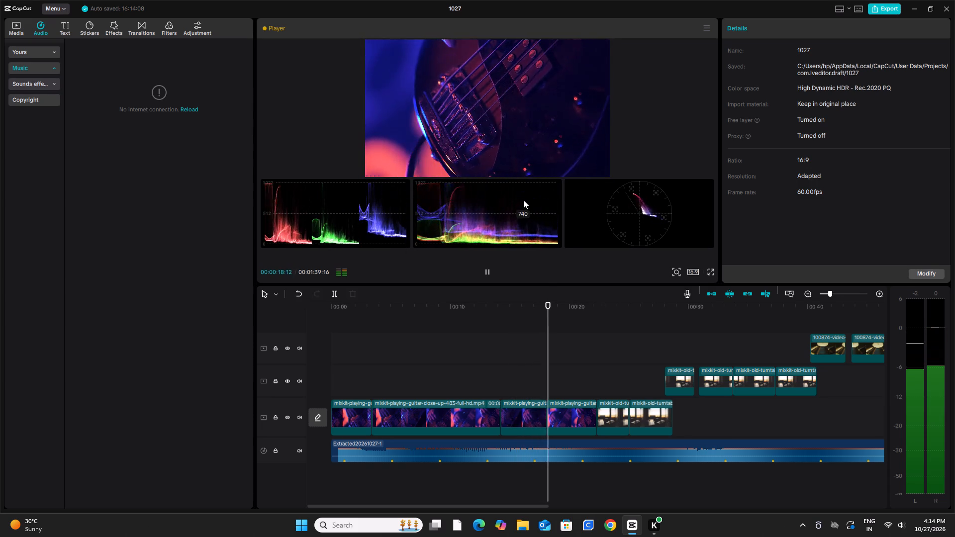
{"action": "left_click_drag", "start_coordinate": [523, 200], "coordinate": [522, 205]}
{"action": "left_click", "coordinate": [517, 205]}
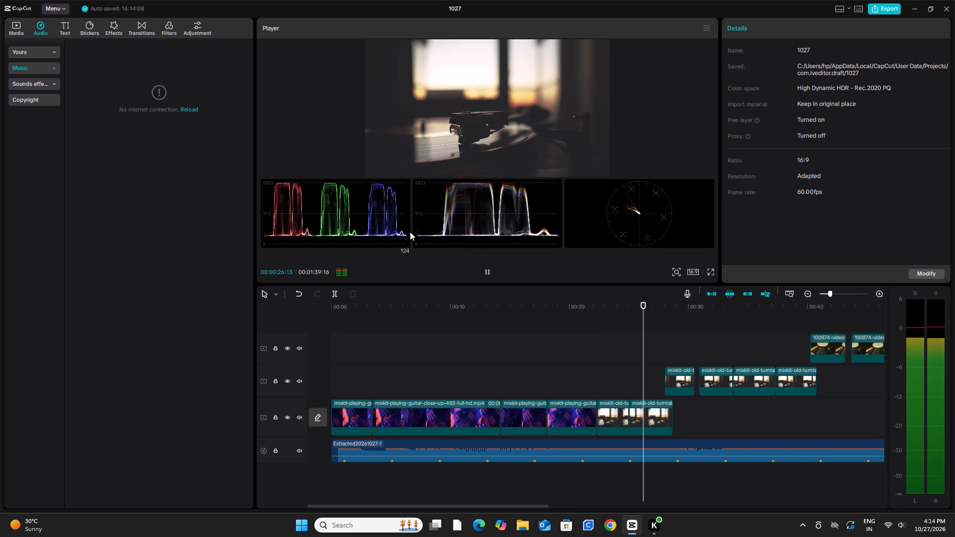
{"action": "left_click", "coordinate": [445, 221]}
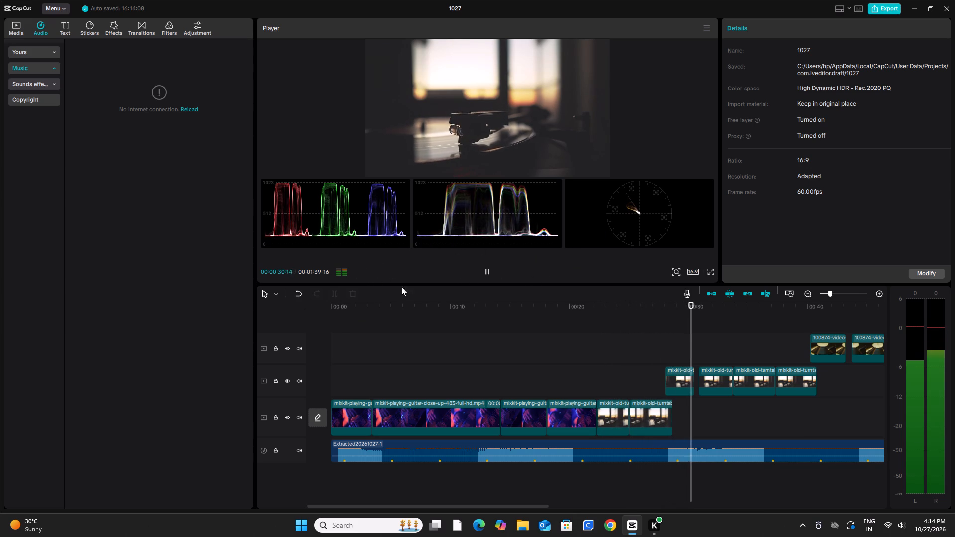
Return to about 1.5 seconds in the first guitar clip and examine its RGB parade levels.
{"action": "left_click", "coordinate": [350, 336]}
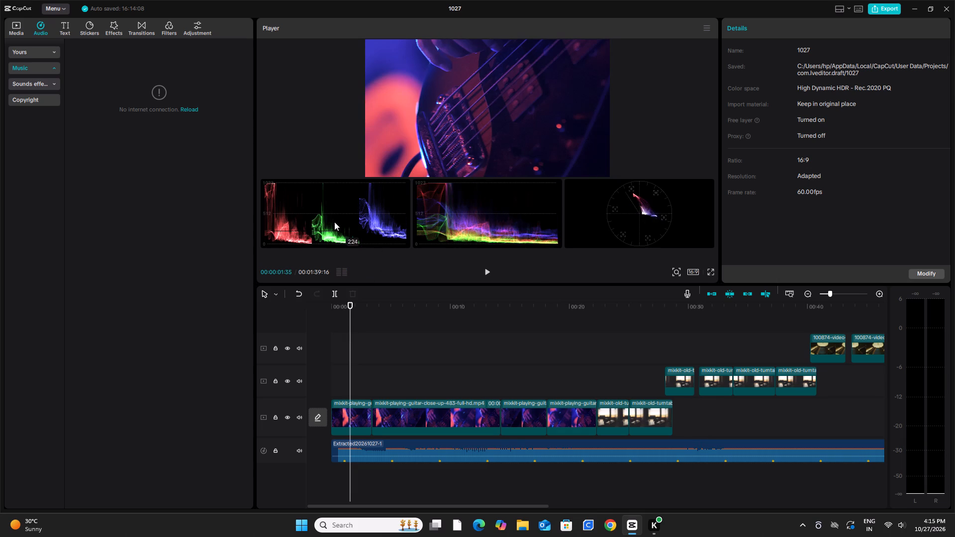
{"action": "left_click", "coordinate": [383, 225]}
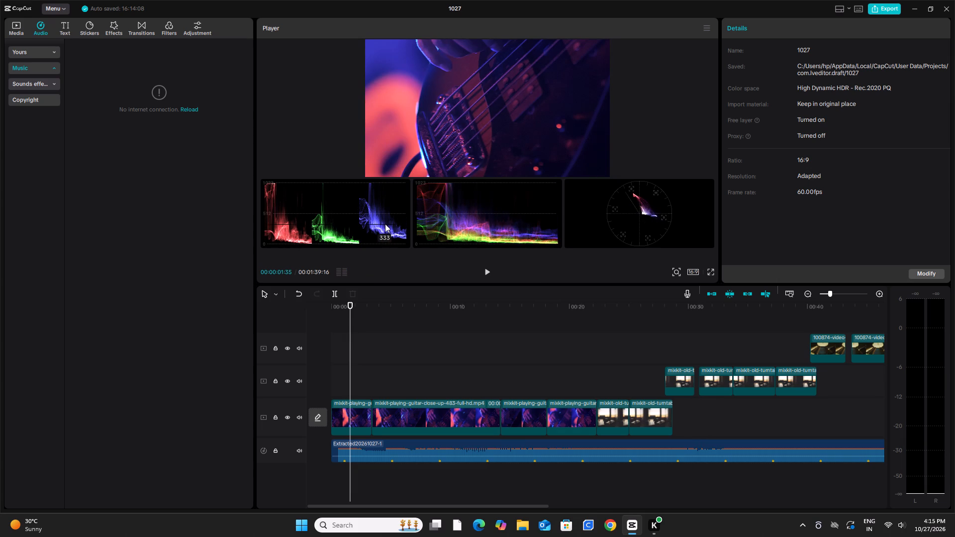
{"action": "left_click_drag", "start_coordinate": [369, 229], "coordinate": [377, 225]}
{"action": "left_click", "coordinate": [377, 225]}
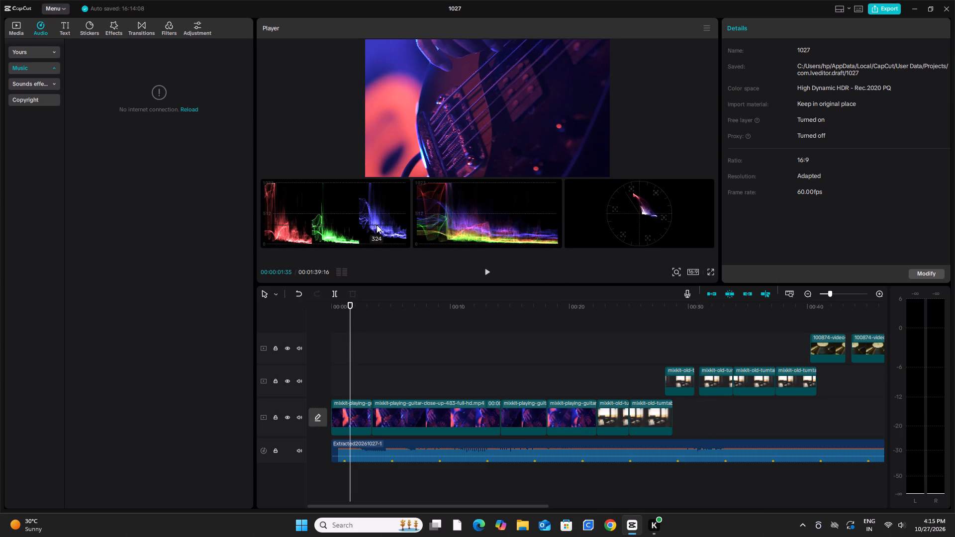
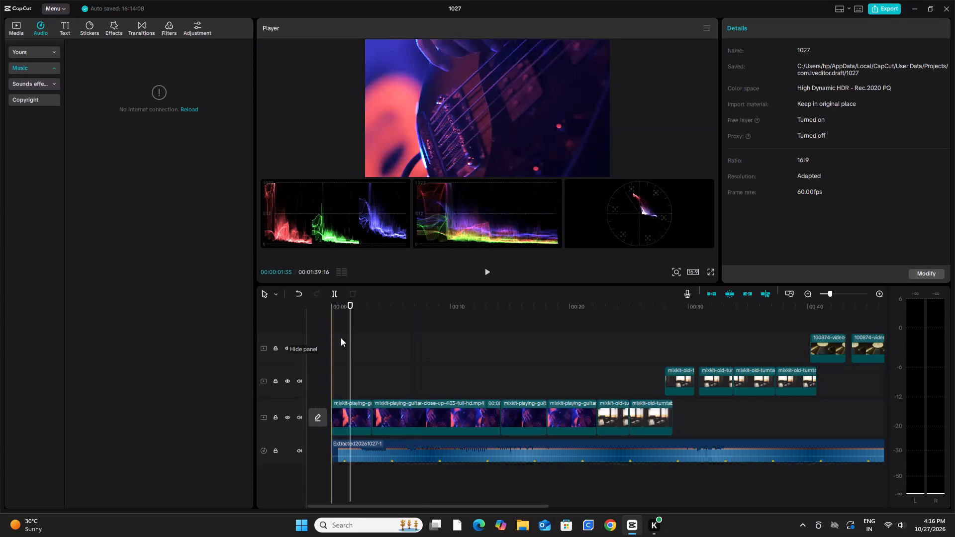
Replay short stretches of the first guitar clip from about 1 second, returning the playhead to the timeline start.
{"action": "left_click_drag", "start_coordinate": [366, 372], "coordinate": [376, 386]}
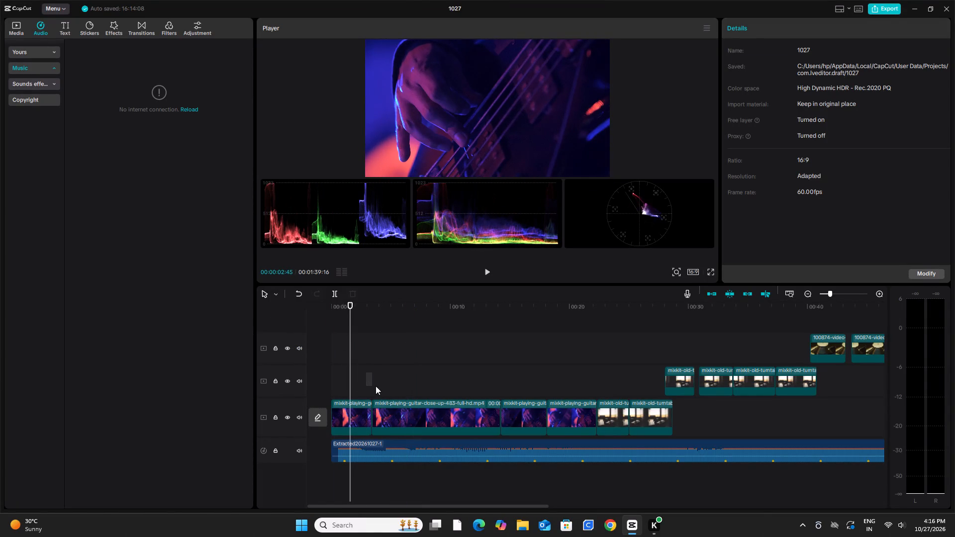
{"action": "left_click_drag", "start_coordinate": [376, 386], "coordinate": [382, 386]}
{"action": "left_click", "coordinate": [361, 362]}
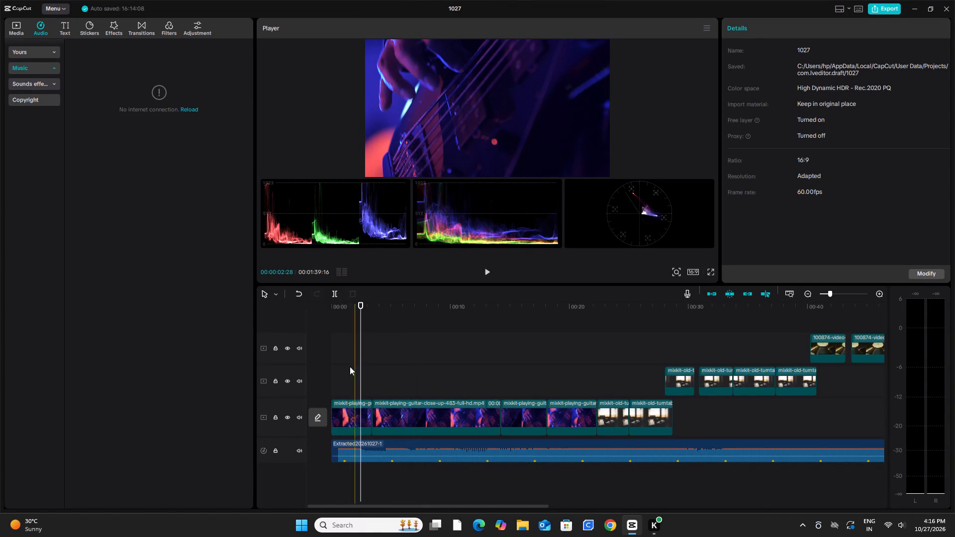
{"action": "left_click", "coordinate": [343, 376]}
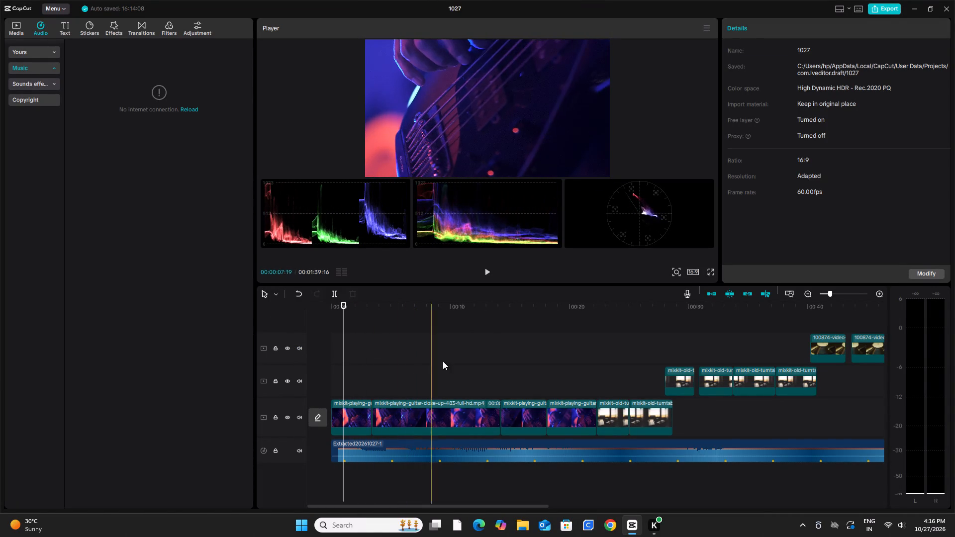
{"action": "left_click", "coordinate": [484, 274]}
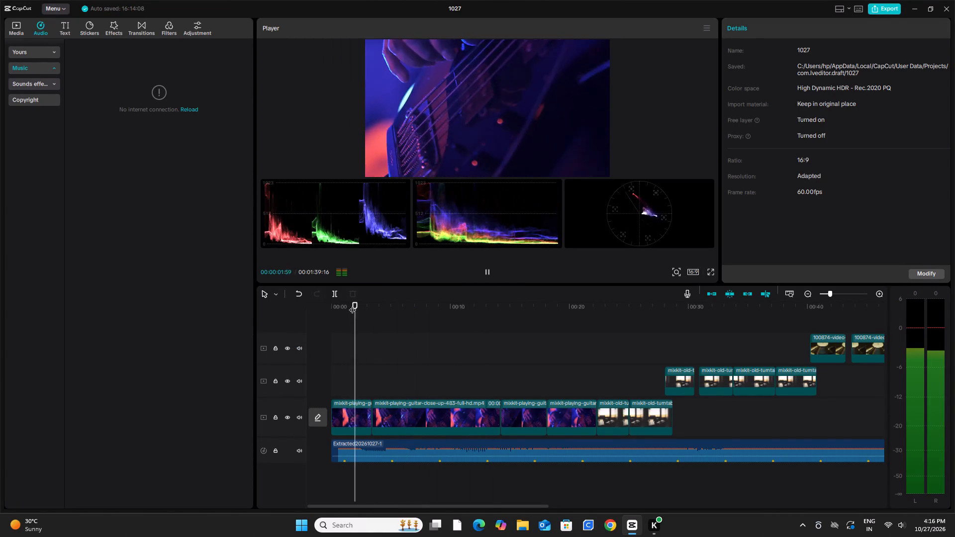
{"action": "left_click_drag", "start_coordinate": [358, 302], "coordinate": [320, 308]}
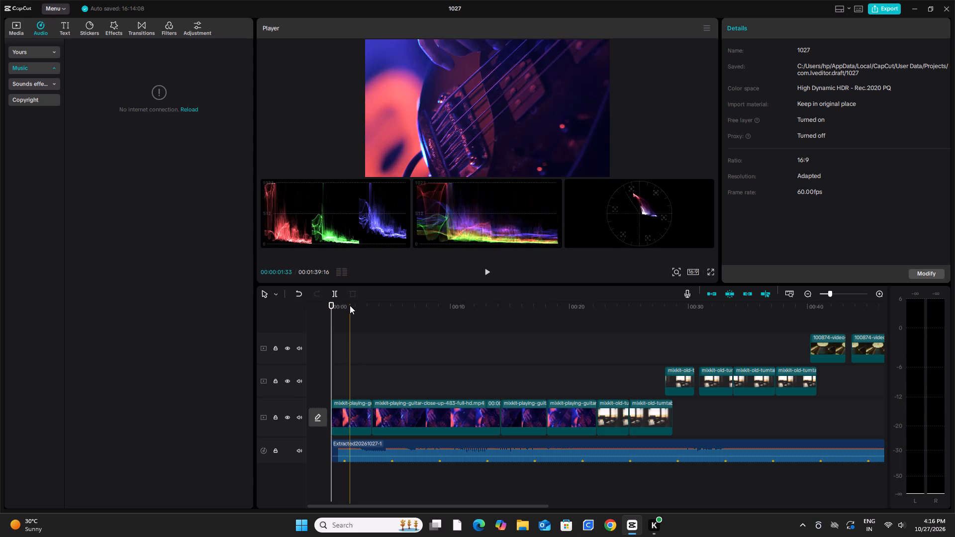
{"action": "left_click", "coordinate": [345, 378]}
{"action": "left_click", "coordinate": [486, 272]}
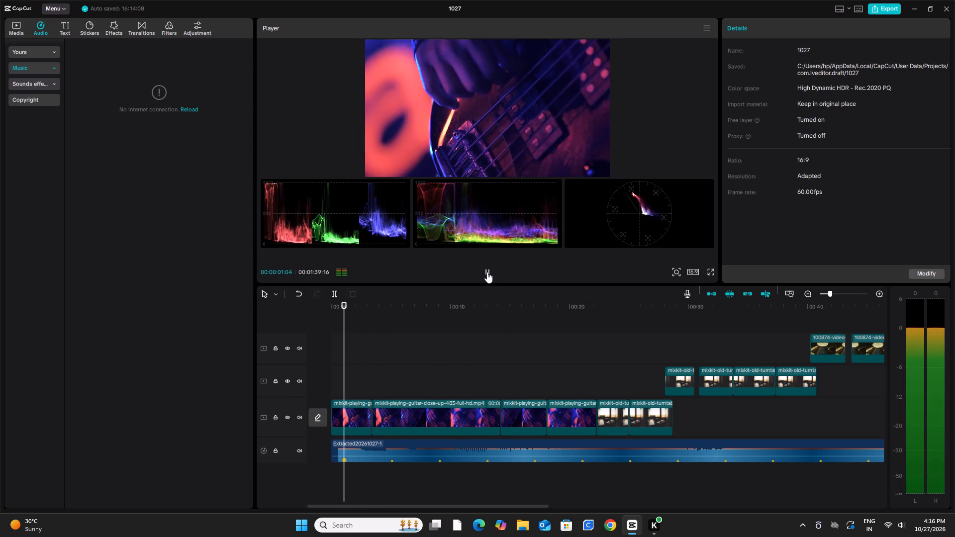
{"action": "left_click_drag", "start_coordinate": [359, 303], "coordinate": [312, 311]}
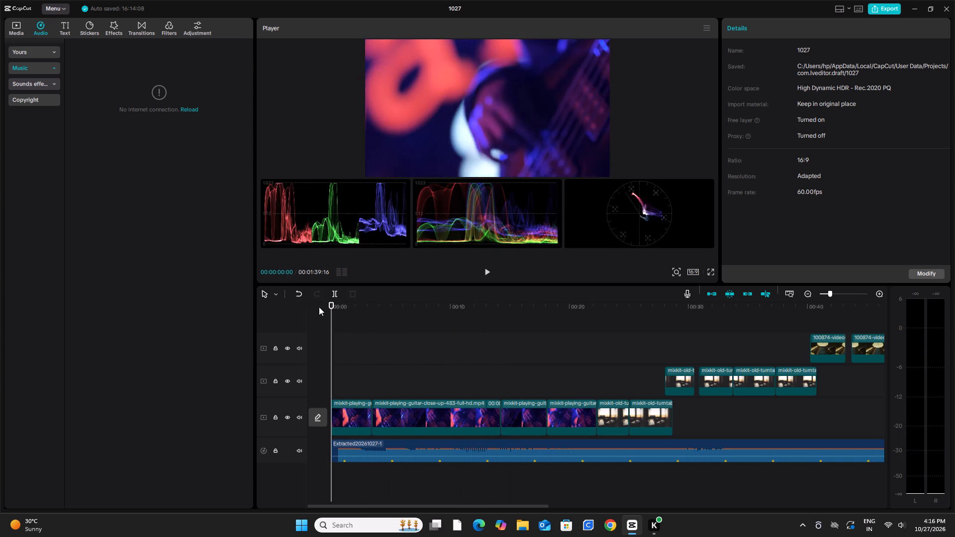
Review the guitar clips by playing from the start, again from about 1 second, and from about 14 to 18 seconds.
{"action": "left_click", "coordinate": [489, 271]}
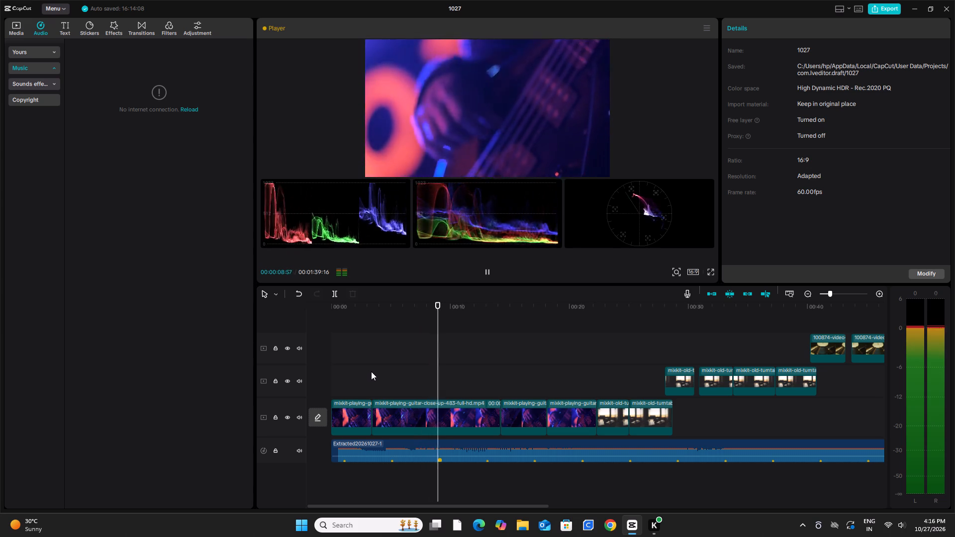
{"action": "left_click", "coordinate": [345, 370]}
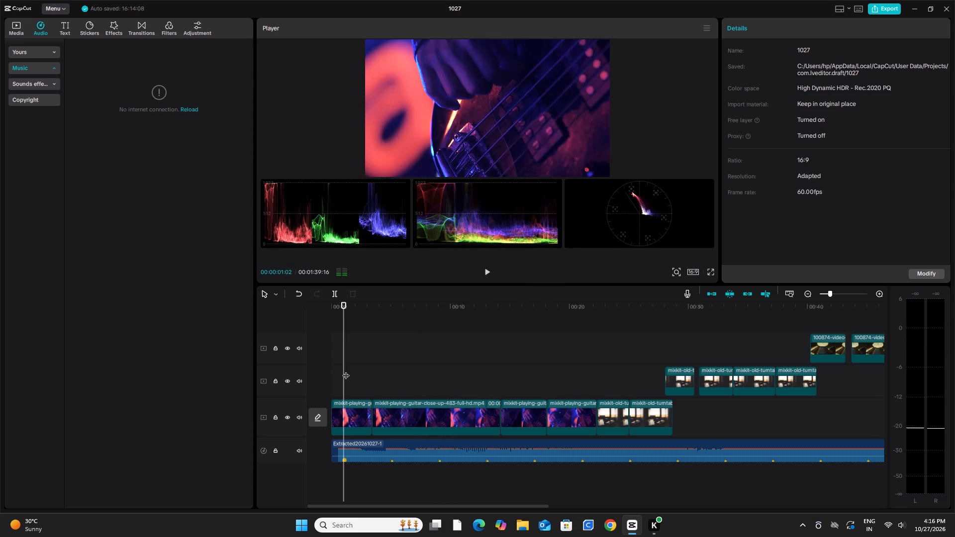
{"action": "left_click", "coordinate": [492, 266]}
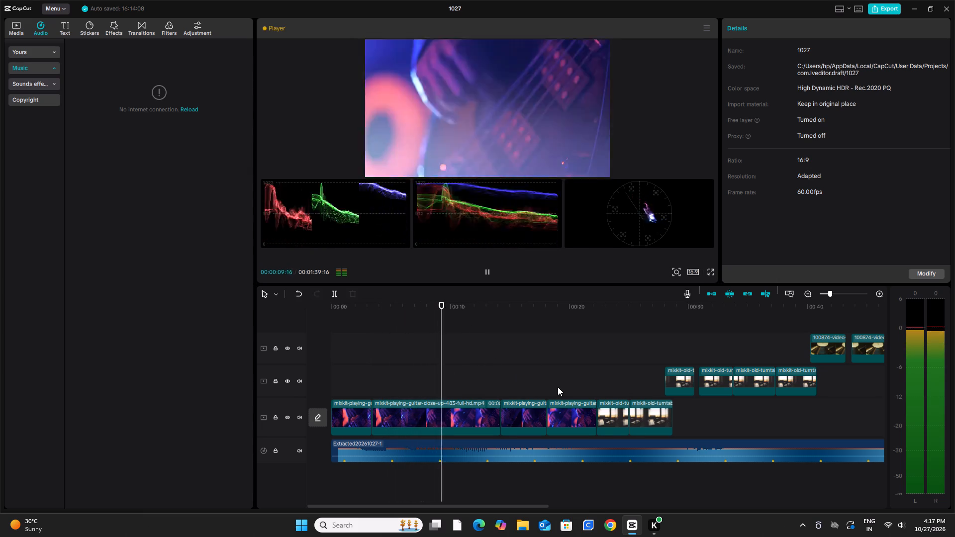
{"action": "left_click", "coordinate": [506, 364]}
{"action": "left_click", "coordinate": [493, 269]}
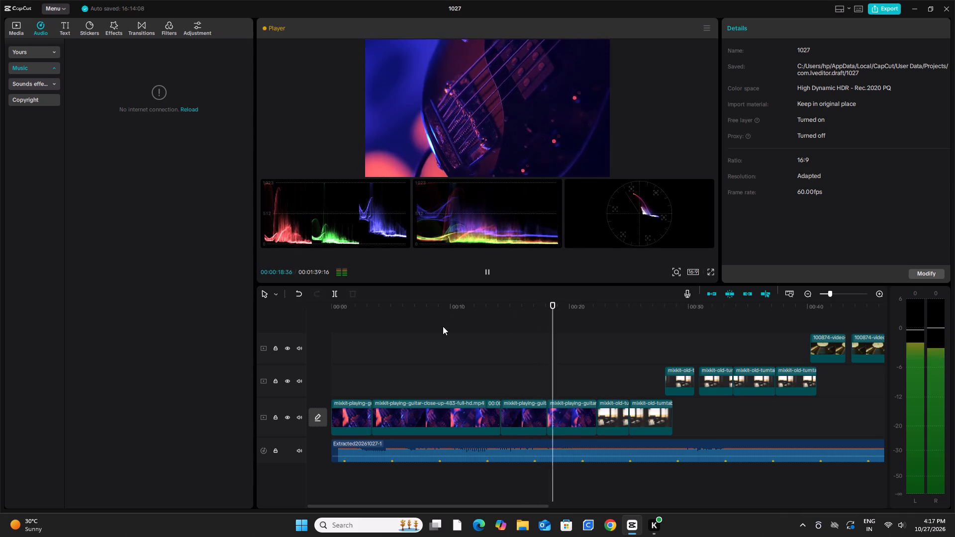
Examine individual frames and their colour scopes in the first two guitar clips, between the start and about 8 seconds.
{"action": "left_click", "coordinate": [352, 352]}
{"action": "left_click_drag", "start_coordinate": [355, 349], "coordinate": [363, 349]}
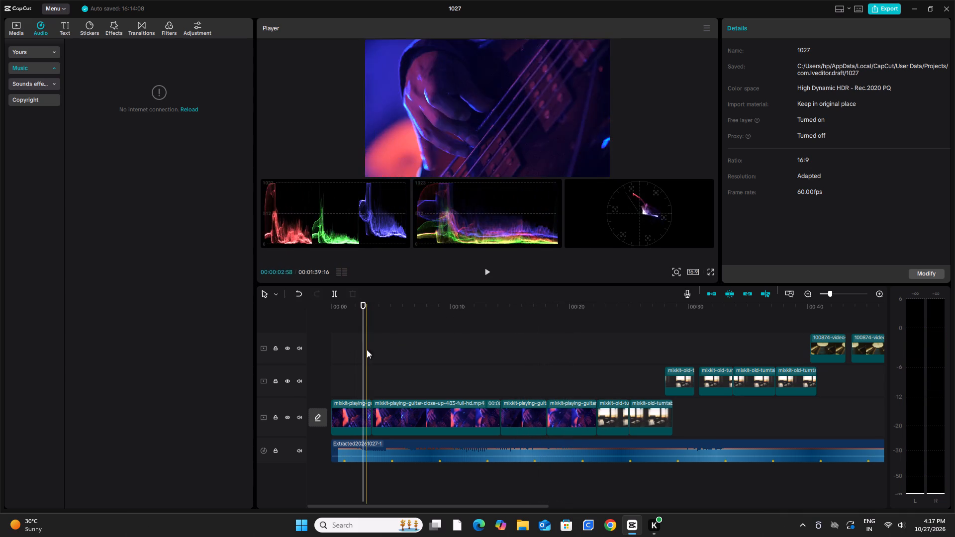
{"action": "left_click_drag", "start_coordinate": [345, 357], "coordinate": [365, 360]}
{"action": "left_click", "coordinate": [385, 347]}
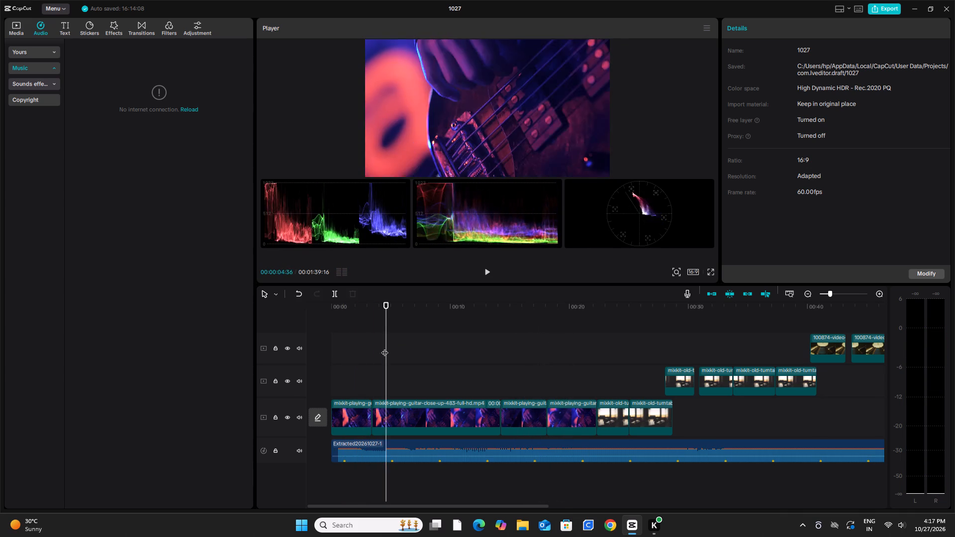
{"action": "left_click", "coordinate": [407, 350]}
{"action": "left_click", "coordinate": [426, 358]}
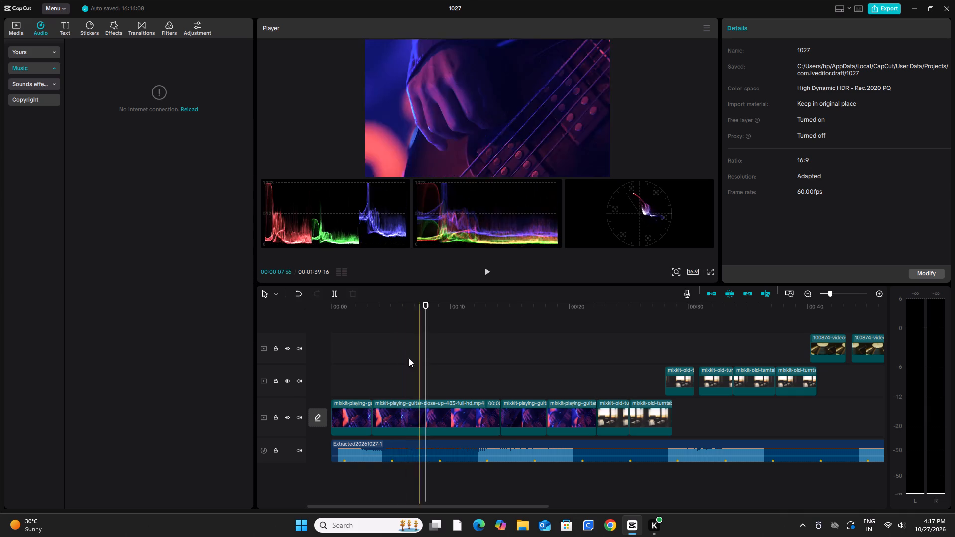
{"action": "left_click", "coordinate": [336, 366]}
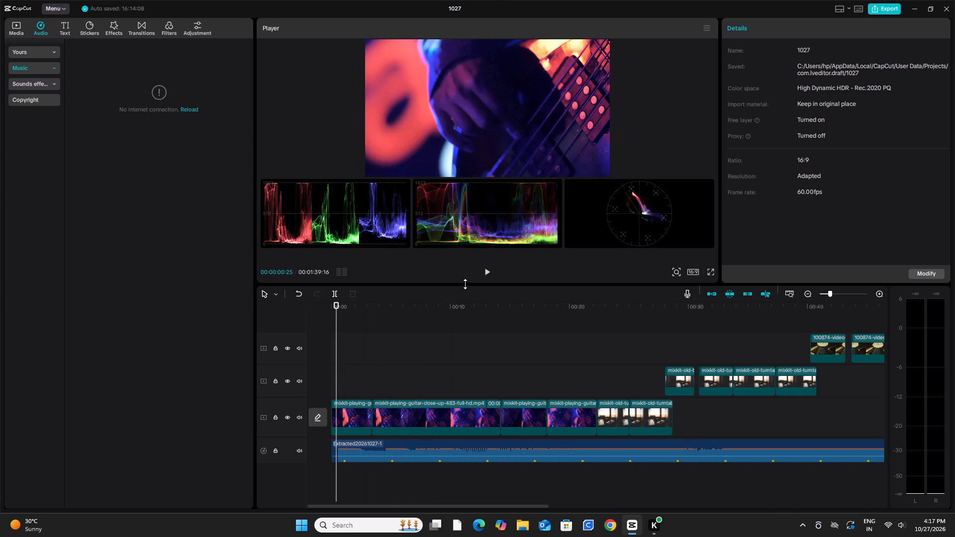